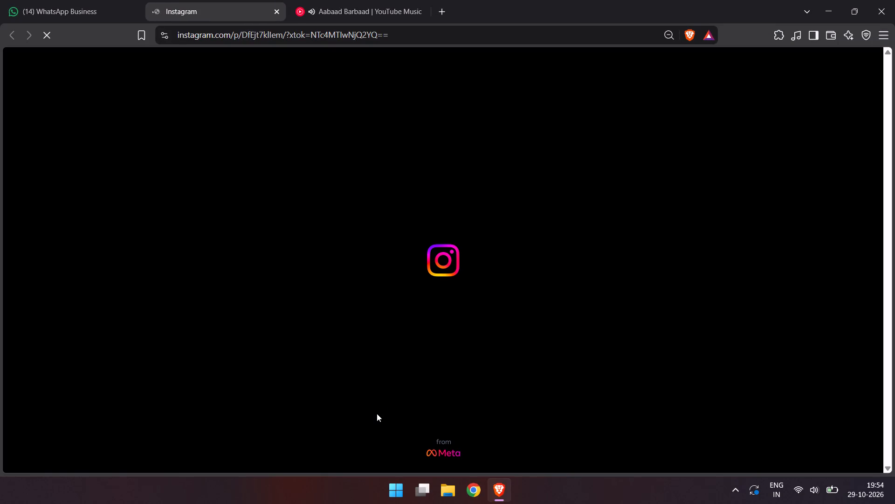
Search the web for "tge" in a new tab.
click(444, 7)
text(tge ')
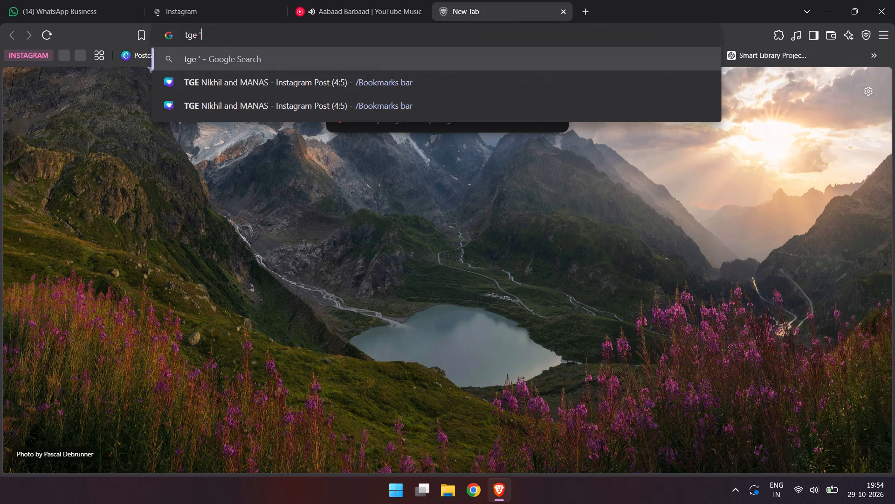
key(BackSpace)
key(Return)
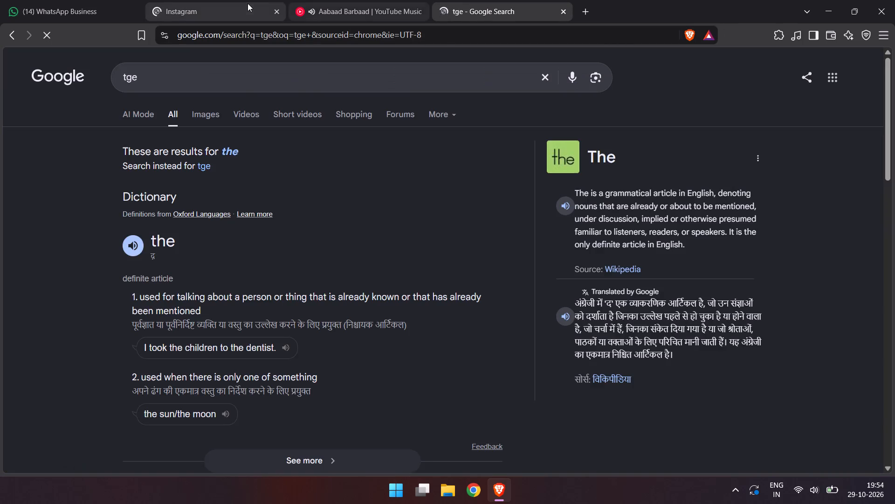
Return to the startupindiastories Instagram post and try to advance to its second slide.
click(248, 3)
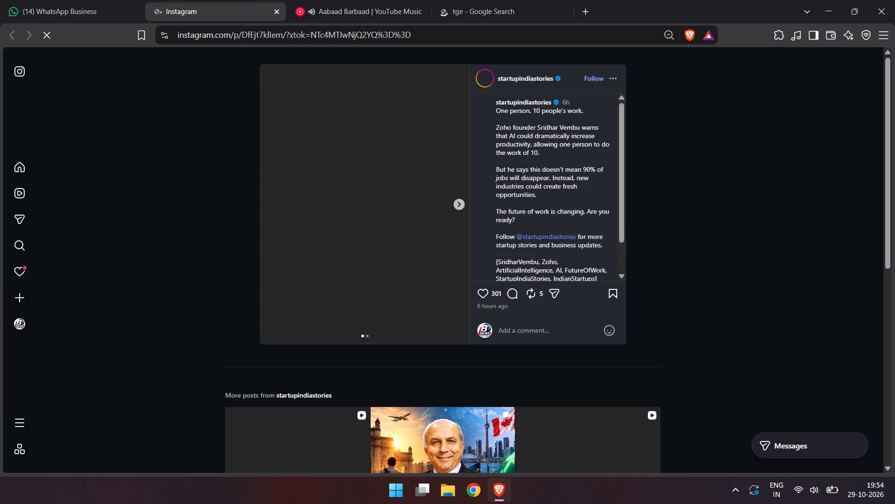
click(448, 199)
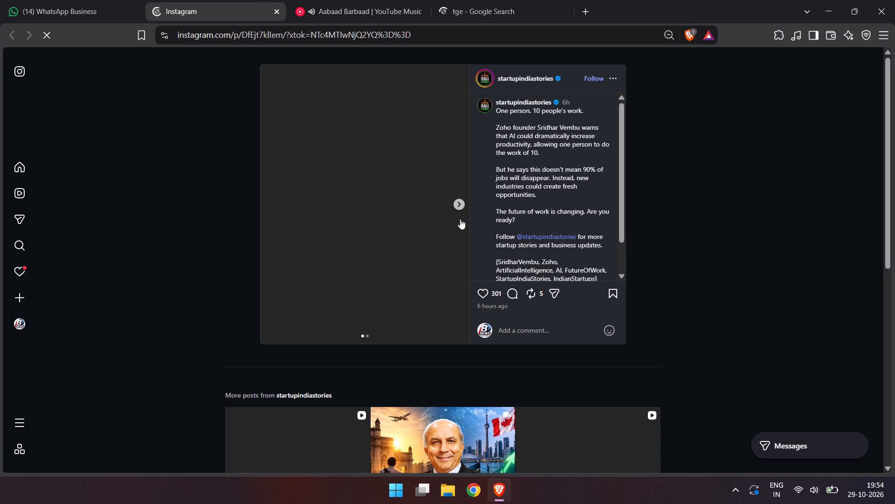
In the "tge" search tab, open the bookmarked Canva design "TGE NIkhil and MANAS - Instagram Post (4:5)".
double_click(485, 0)
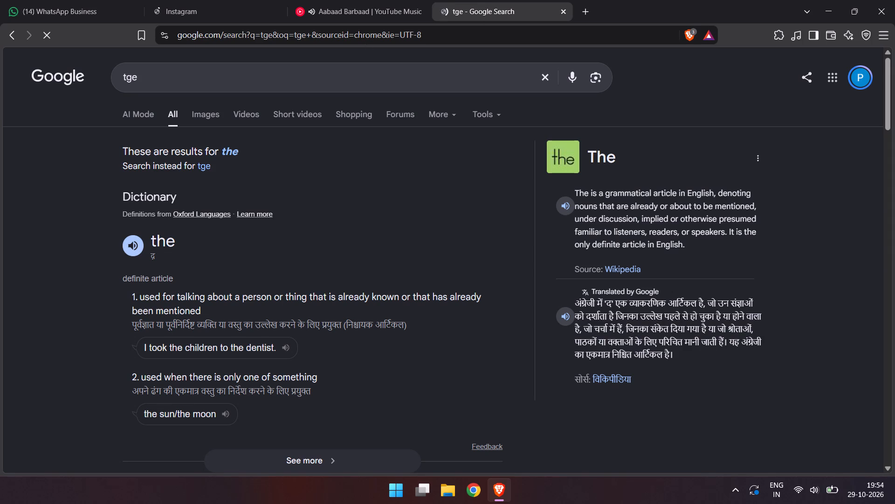
click(251, 31)
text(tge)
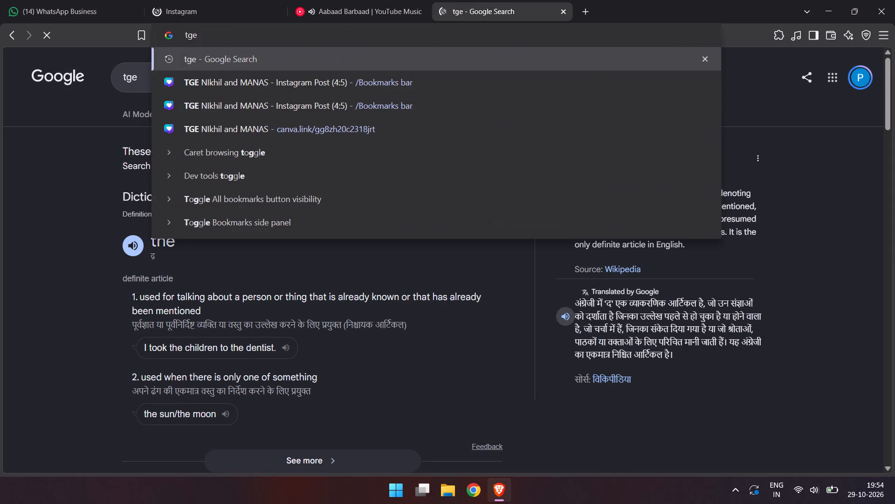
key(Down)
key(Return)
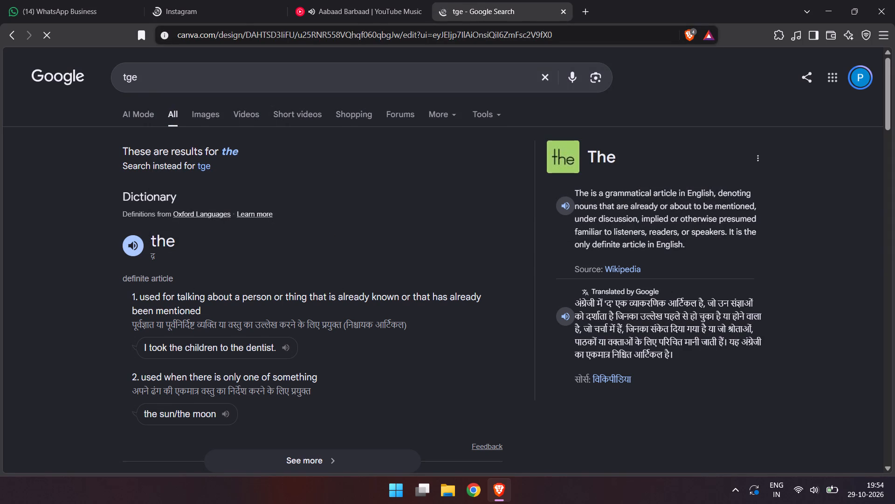
View the second slide of the startupindiastories post about the Zoho founder, and go back to its first slide.
click(208, 0)
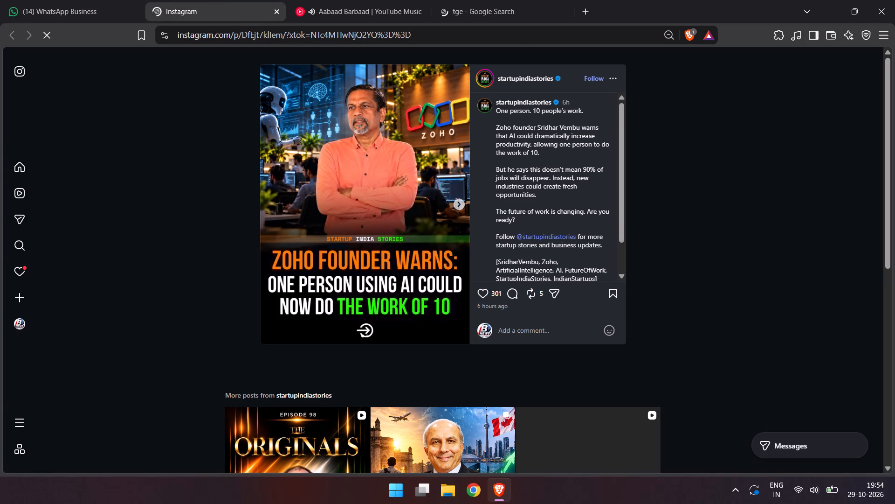
click(457, 207)
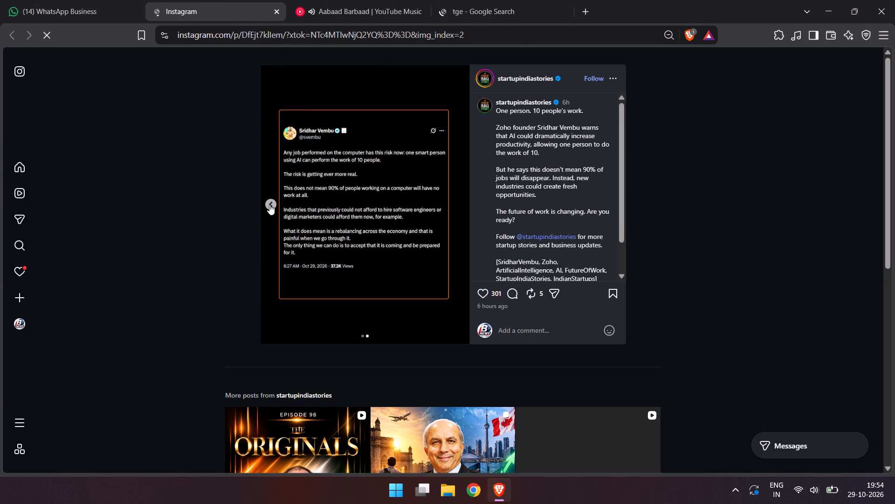
click(269, 204)
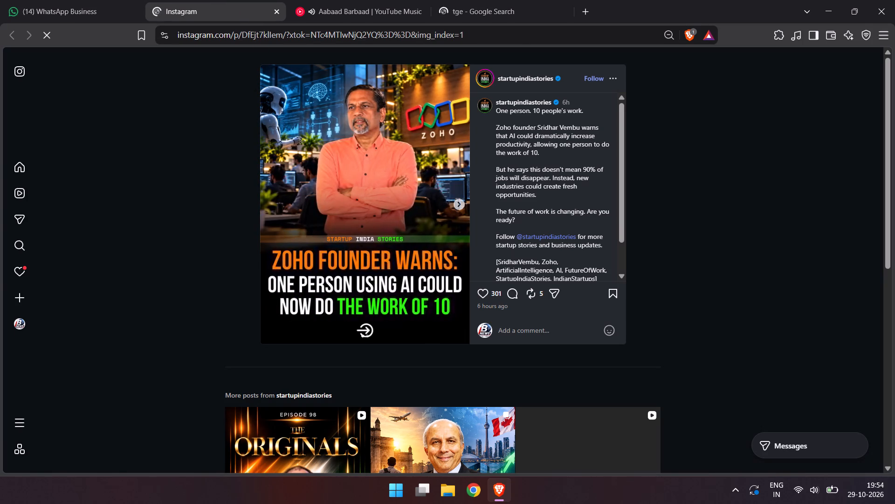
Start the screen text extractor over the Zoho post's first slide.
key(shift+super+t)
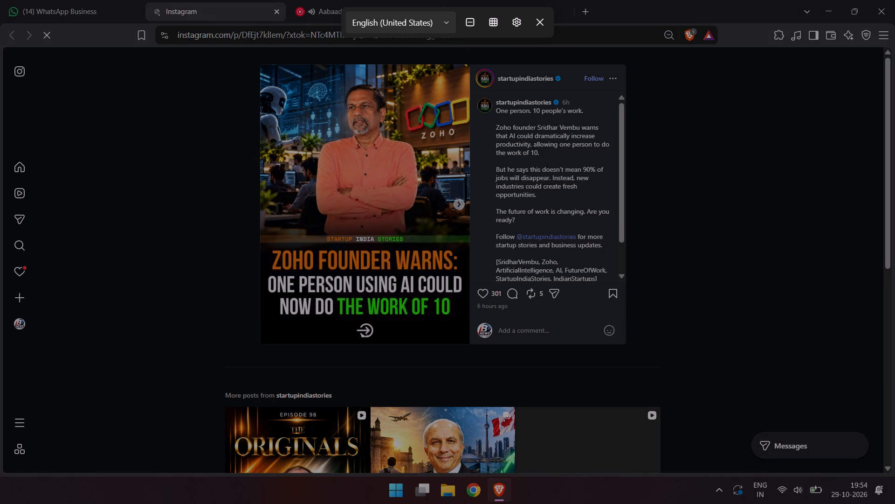
Switch to the tab where the TGE Canva design is loading.
click(529, 5)
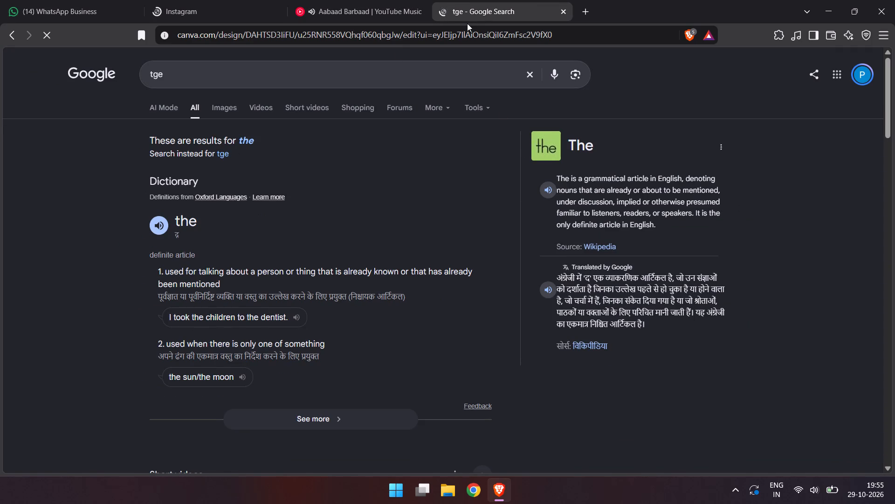
key(Left)
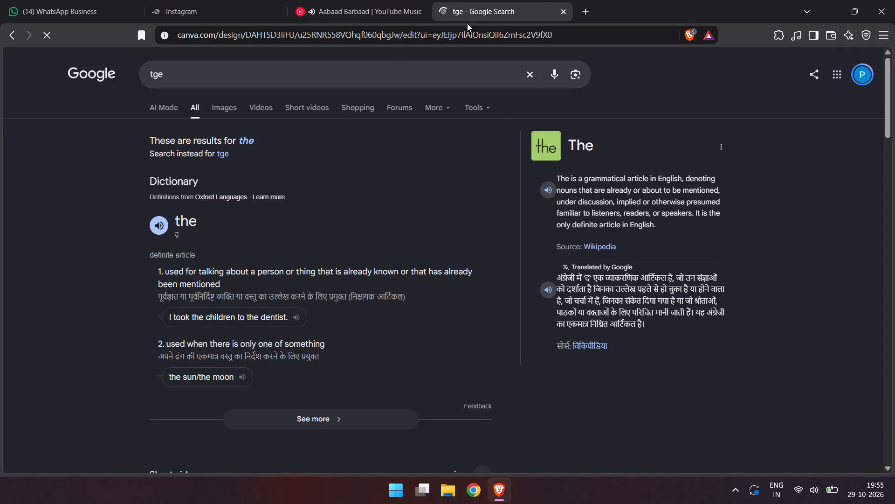
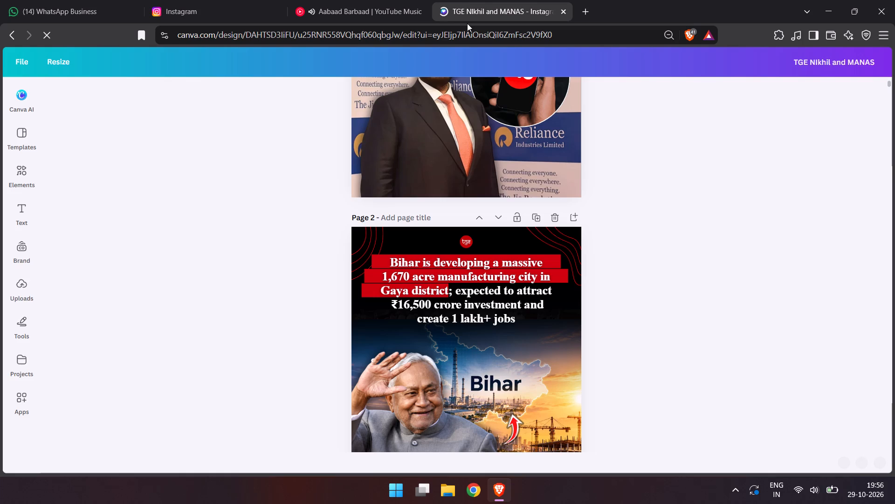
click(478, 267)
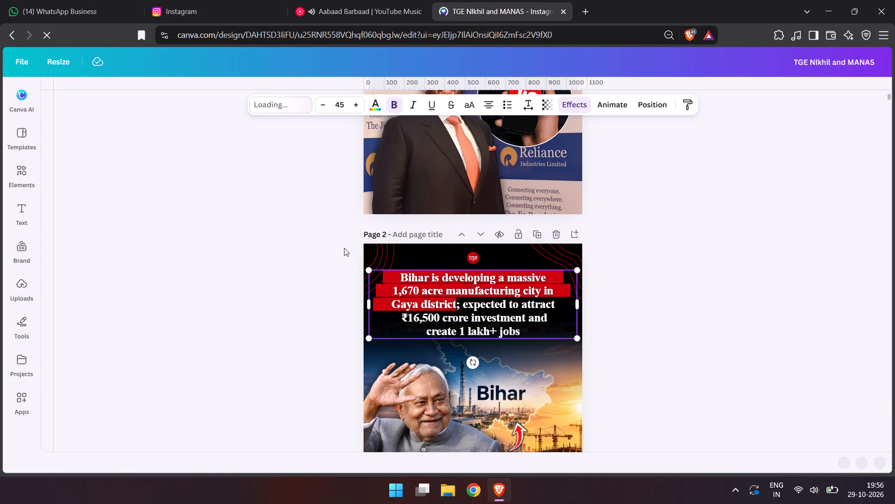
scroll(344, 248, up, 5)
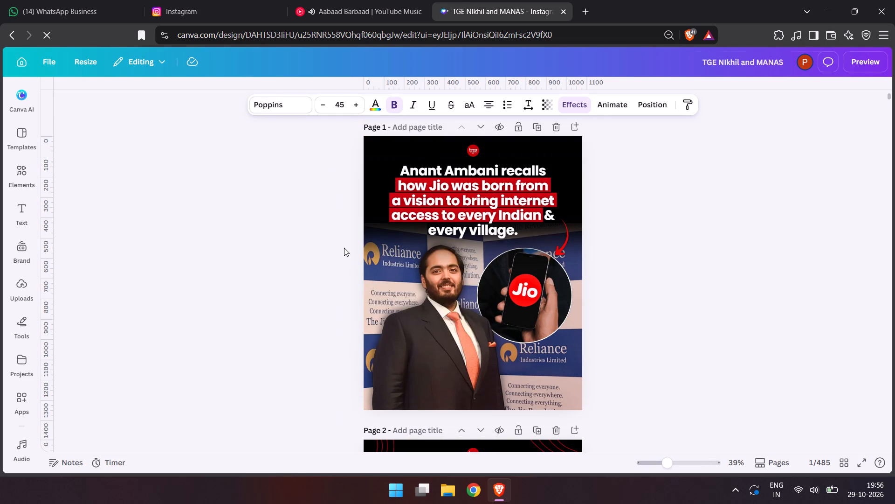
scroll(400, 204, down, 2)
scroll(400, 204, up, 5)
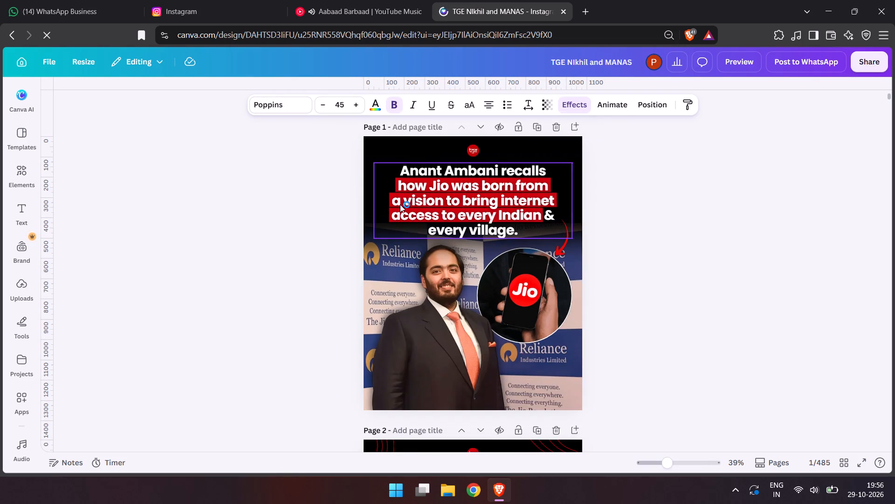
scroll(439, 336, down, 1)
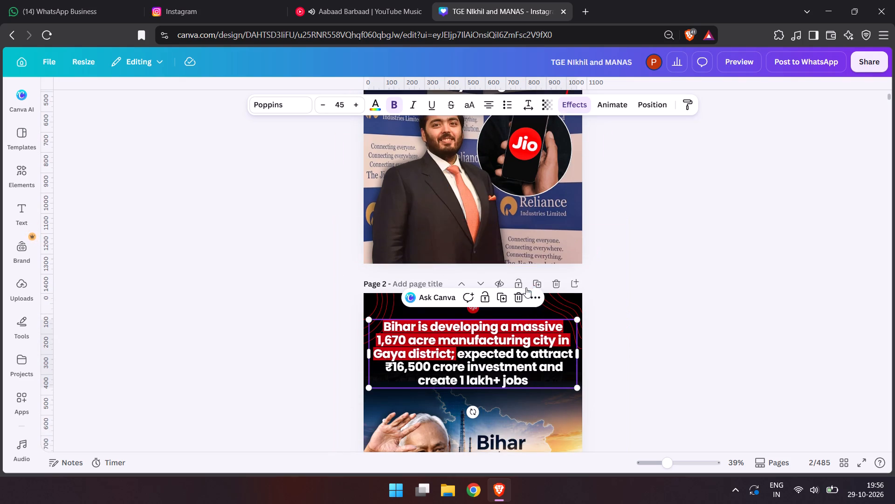
Duplicate page 2, the Bihar manufacturing city post.
click(538, 281)
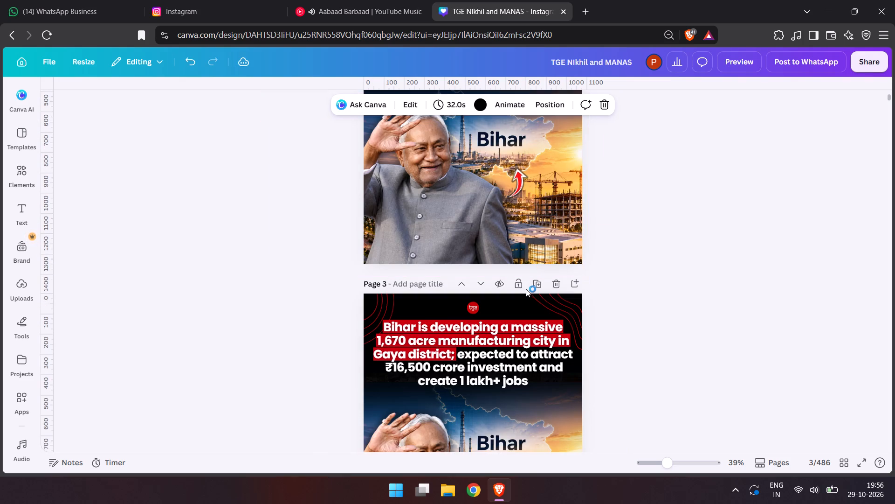
Replace the whole headline on the duplicated page 3 with the copied text extracted from the Zoho post.
click(457, 340)
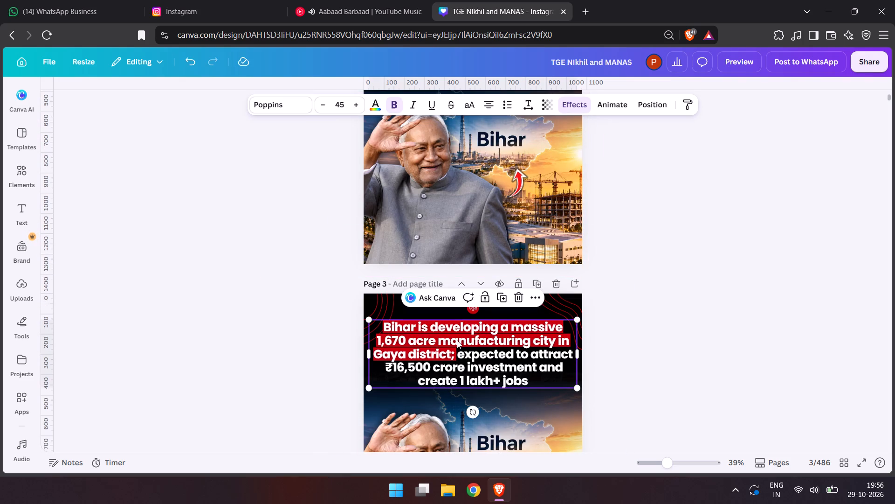
double_click(457, 340)
key(ctrl+v)
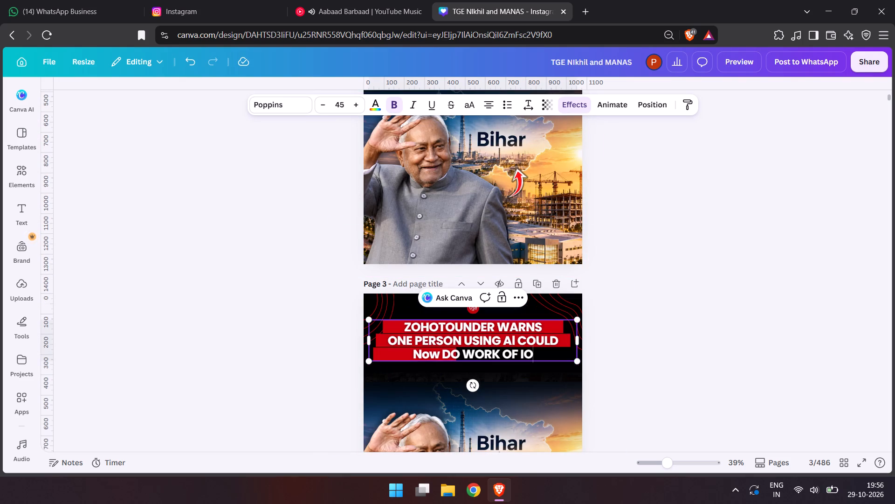
Correct the garbled "ZOHOTOUNDER" in page 3's headline to "ZOHO FOUNDER".
click(441, 327)
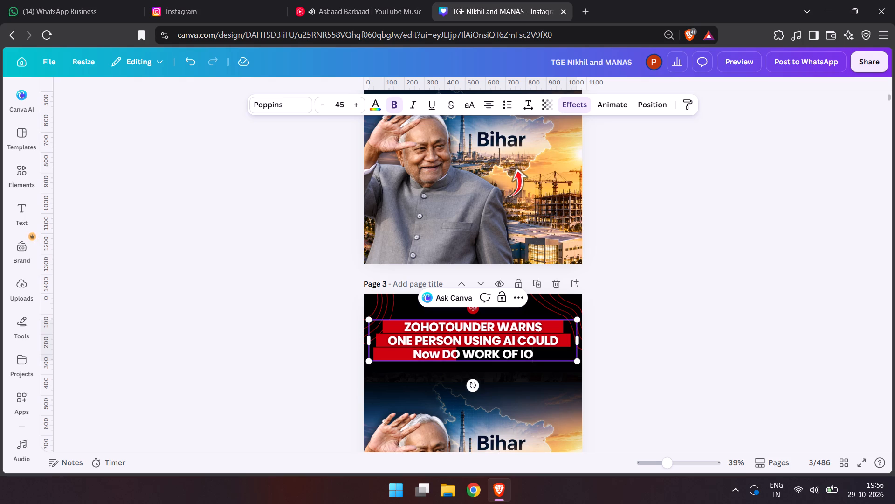
click(447, 325)
key(BackSpace)
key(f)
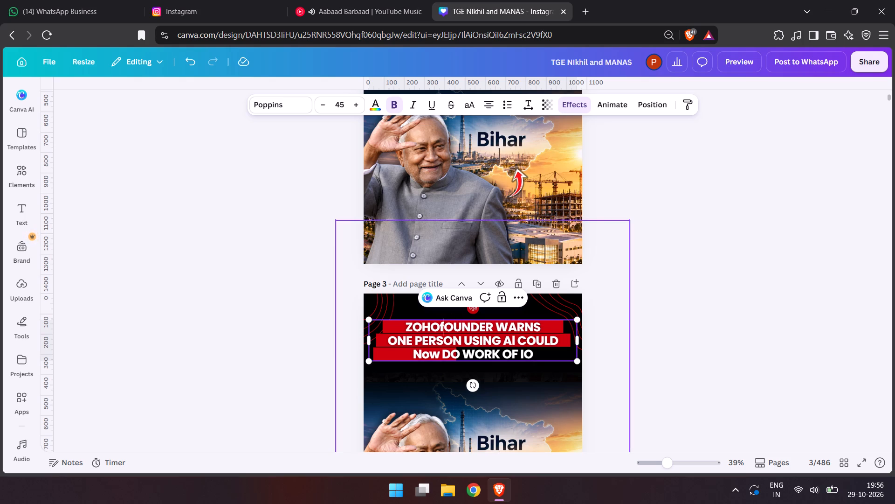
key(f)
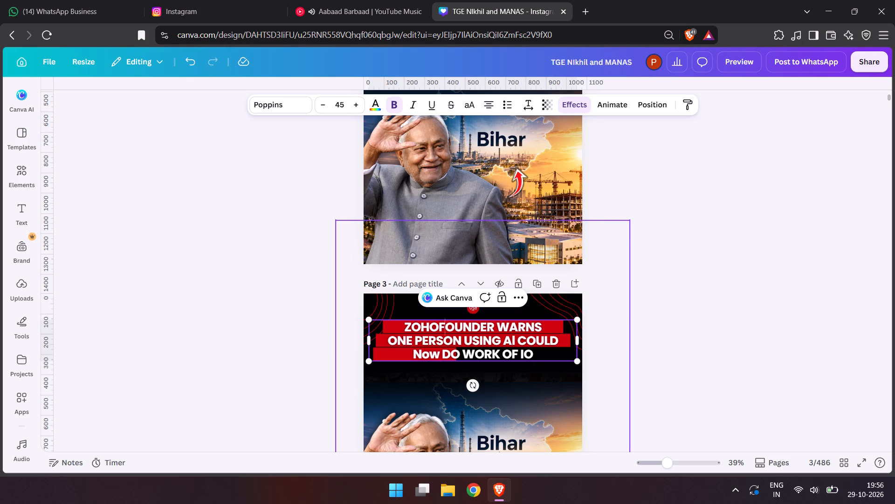
key(Left)
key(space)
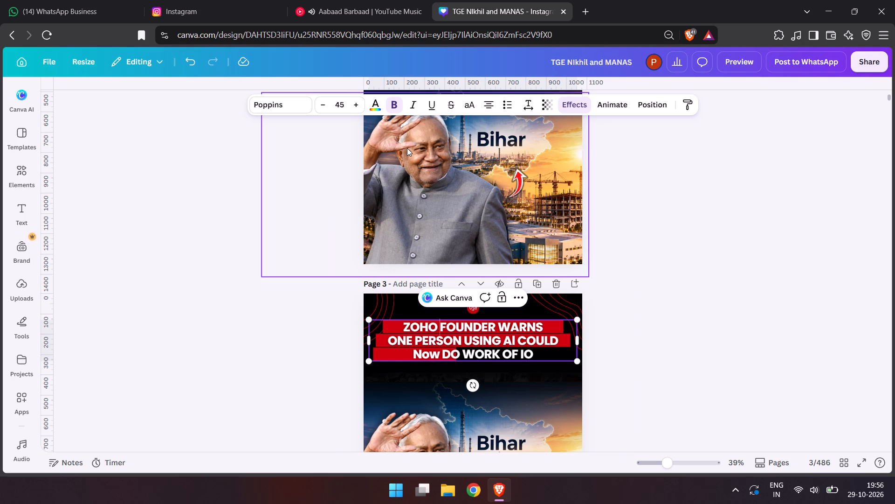
Check the wording against the Instagram Zoho post and insert "THE" after "DO" in page 3's headline.
click(219, 0)
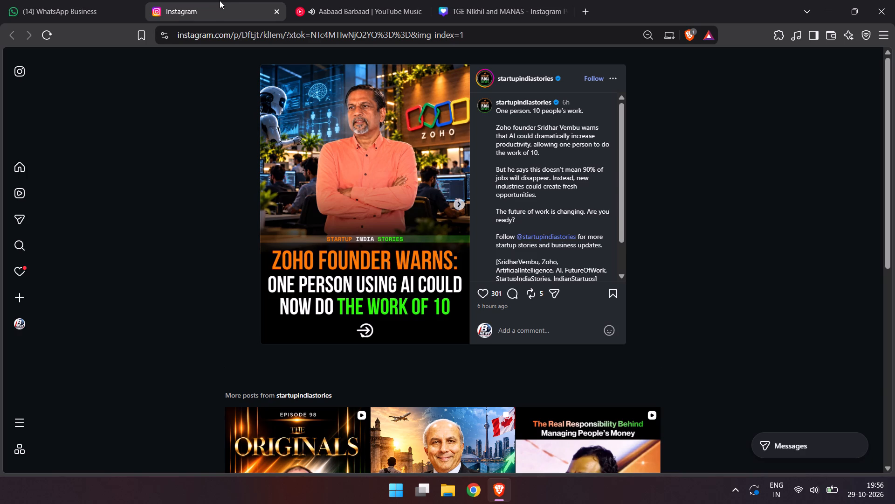
click(478, 1)
click(461, 354)
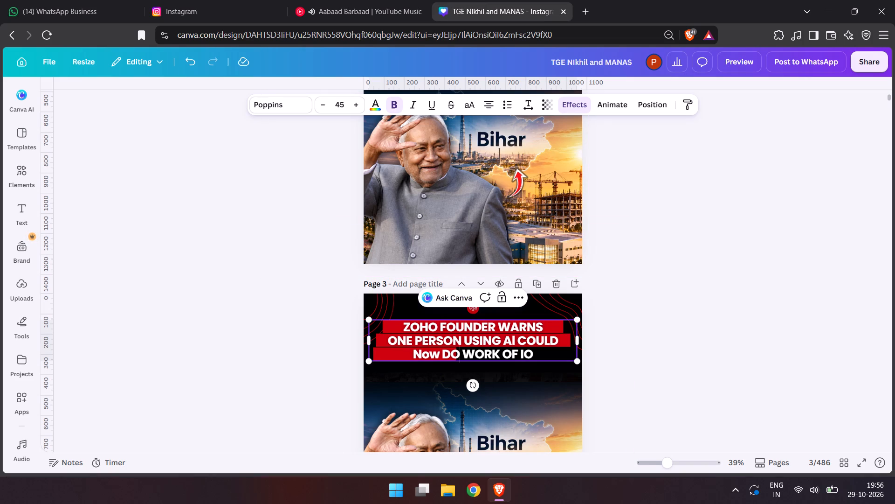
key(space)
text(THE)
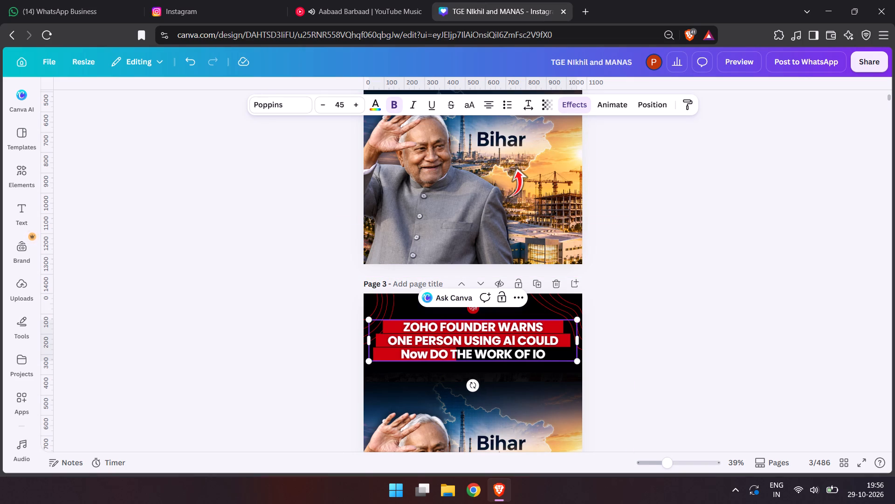
Correct the misread "IO" ending page 3's headline by replacing the letter I with the digit 1.
click(534, 350)
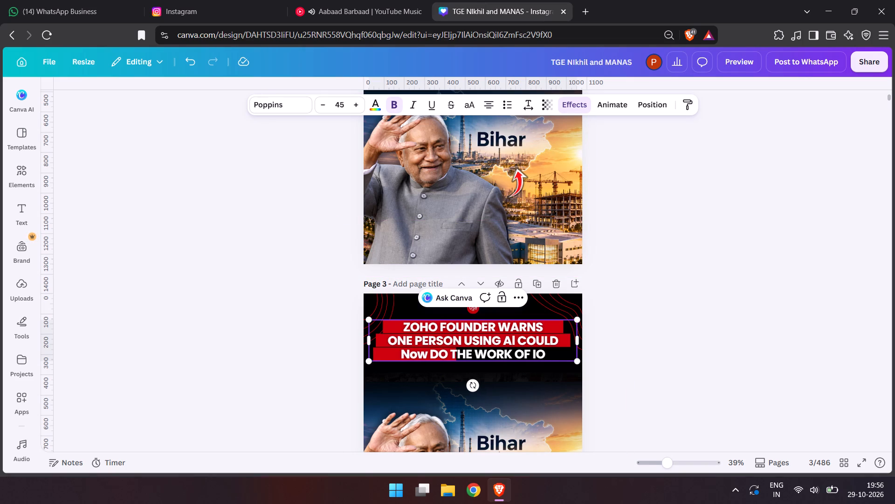
click(534, 350)
click(538, 351)
key(BackSpace)
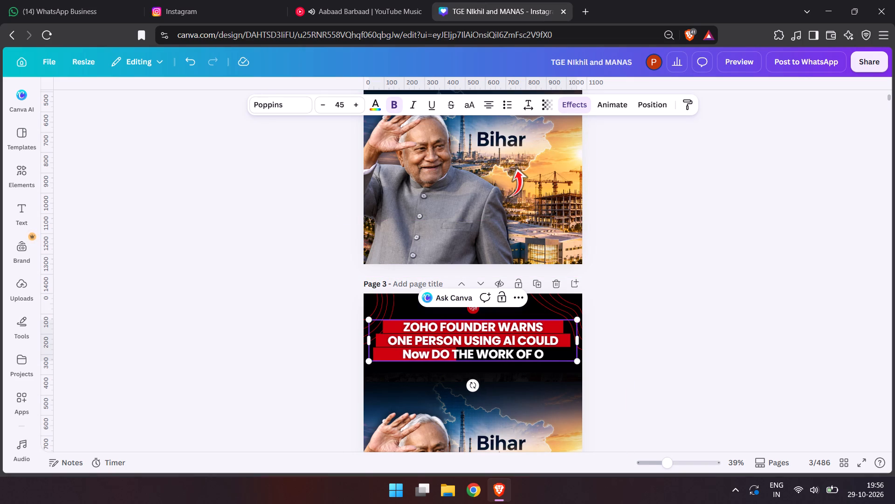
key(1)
click(493, 320)
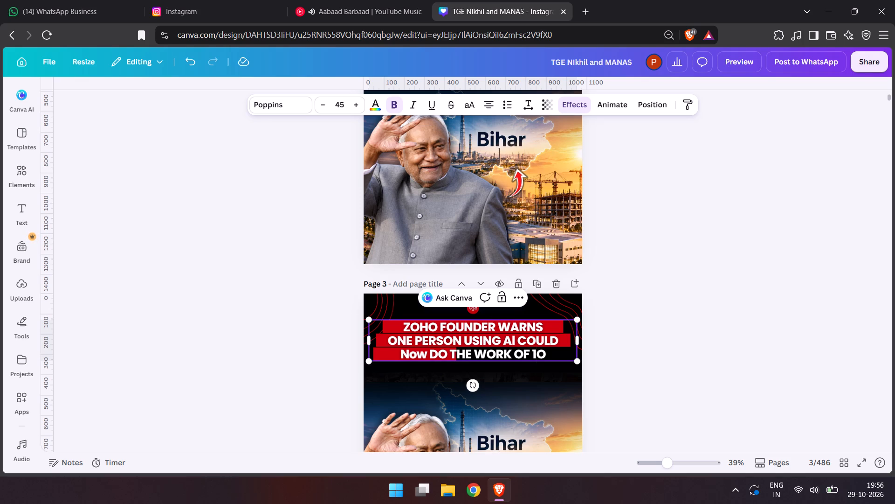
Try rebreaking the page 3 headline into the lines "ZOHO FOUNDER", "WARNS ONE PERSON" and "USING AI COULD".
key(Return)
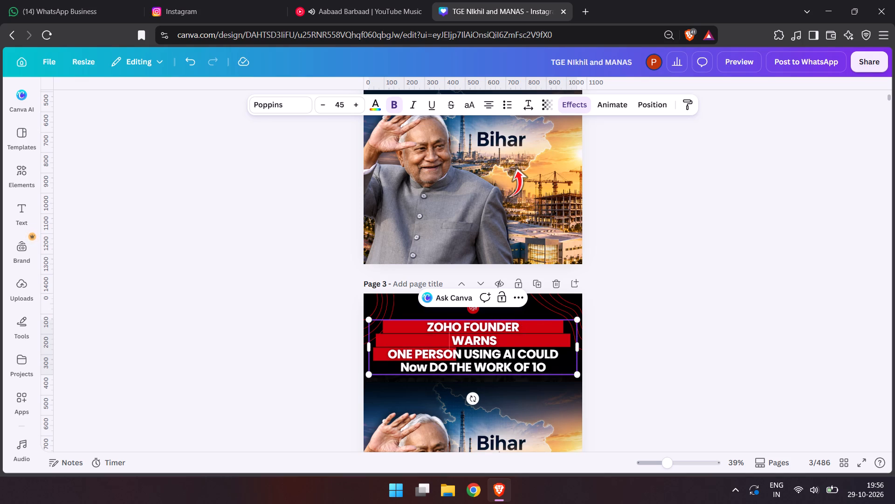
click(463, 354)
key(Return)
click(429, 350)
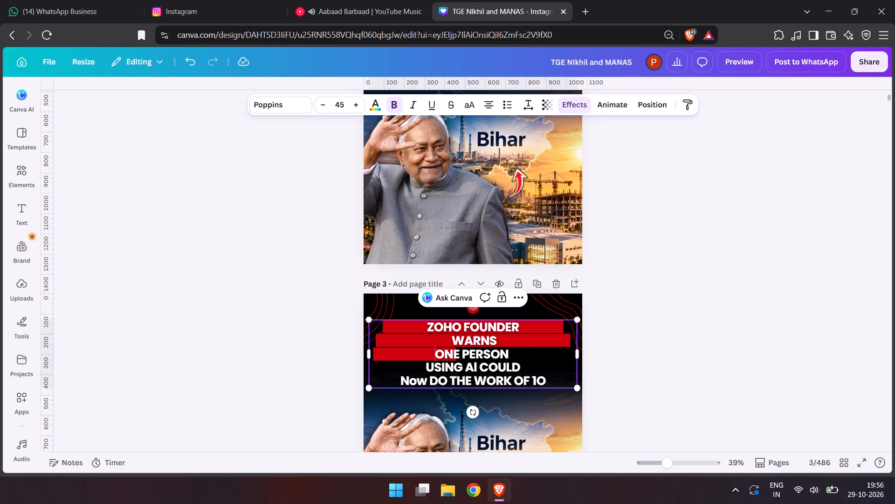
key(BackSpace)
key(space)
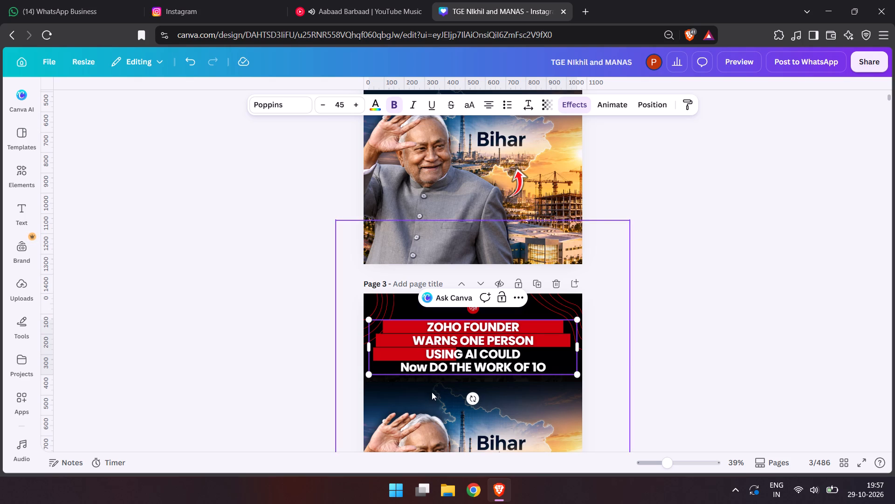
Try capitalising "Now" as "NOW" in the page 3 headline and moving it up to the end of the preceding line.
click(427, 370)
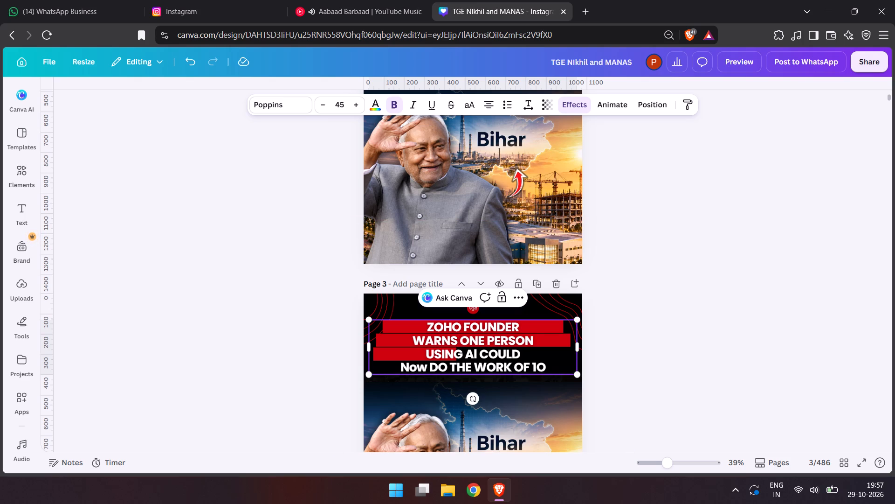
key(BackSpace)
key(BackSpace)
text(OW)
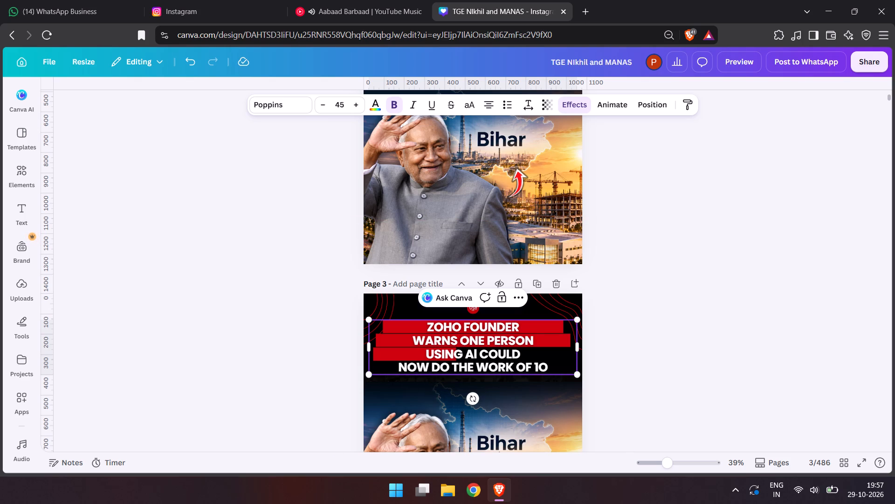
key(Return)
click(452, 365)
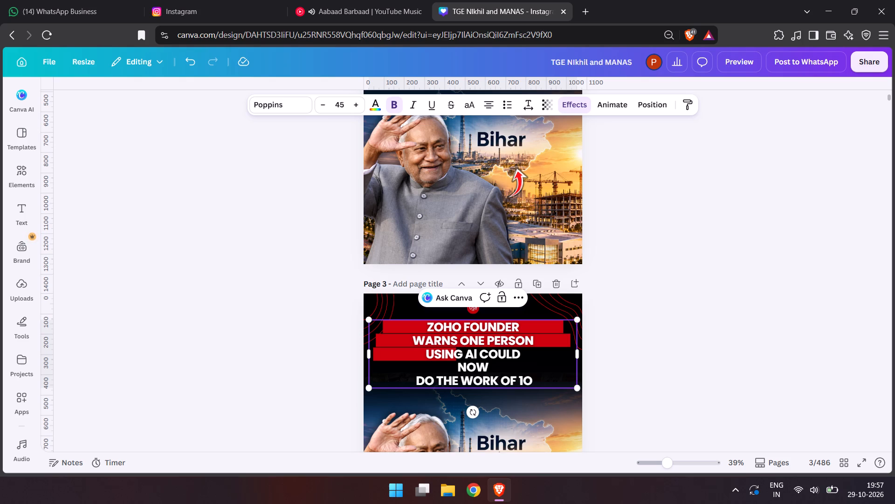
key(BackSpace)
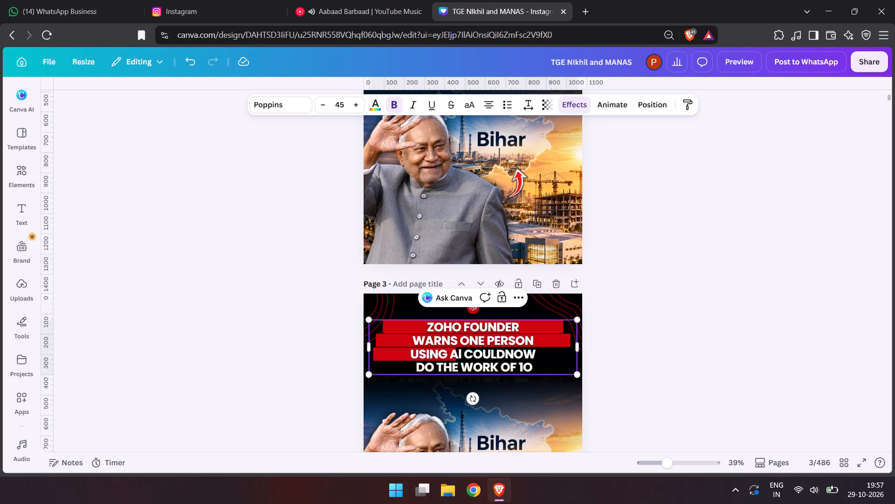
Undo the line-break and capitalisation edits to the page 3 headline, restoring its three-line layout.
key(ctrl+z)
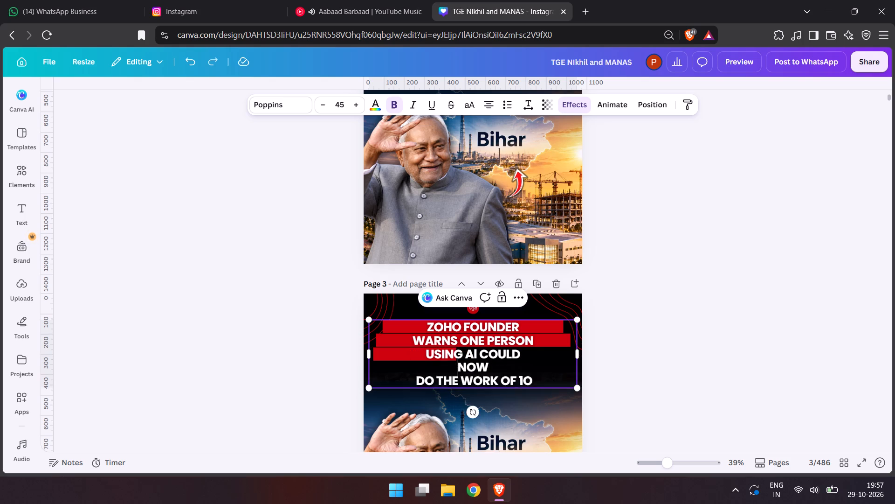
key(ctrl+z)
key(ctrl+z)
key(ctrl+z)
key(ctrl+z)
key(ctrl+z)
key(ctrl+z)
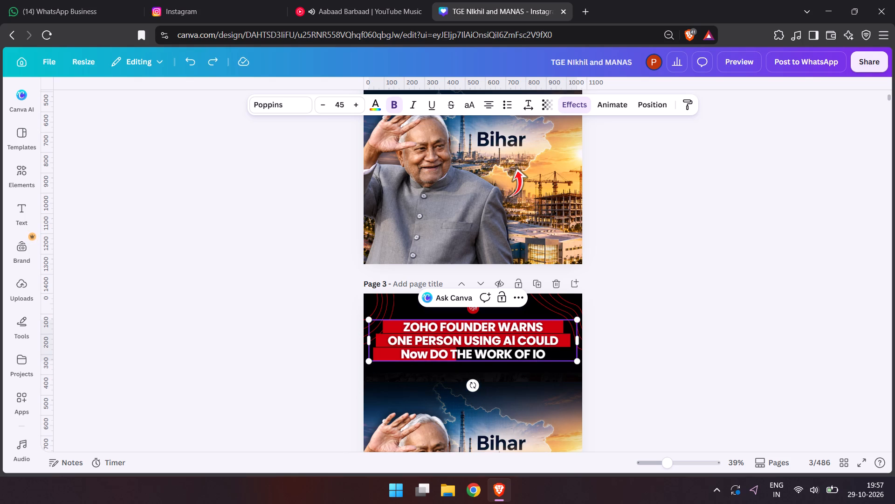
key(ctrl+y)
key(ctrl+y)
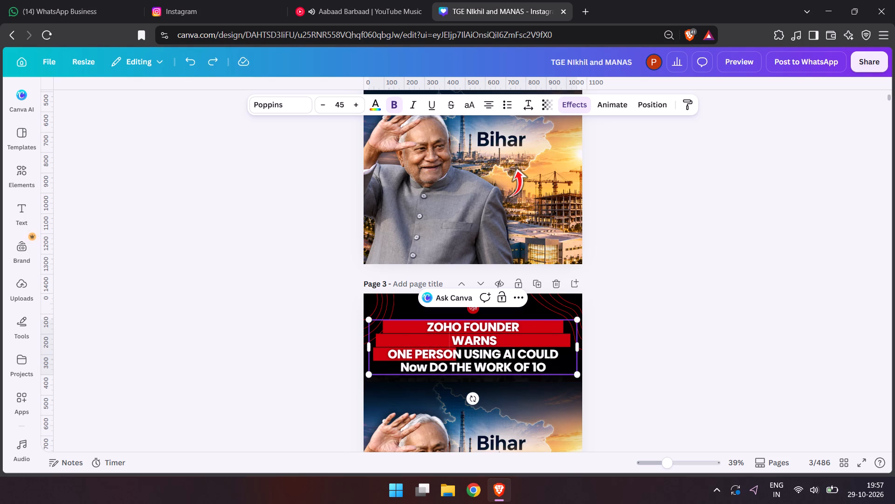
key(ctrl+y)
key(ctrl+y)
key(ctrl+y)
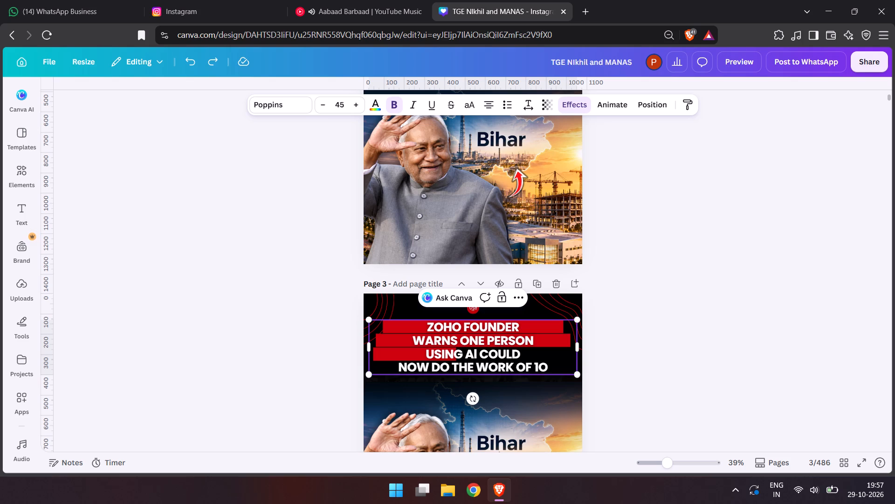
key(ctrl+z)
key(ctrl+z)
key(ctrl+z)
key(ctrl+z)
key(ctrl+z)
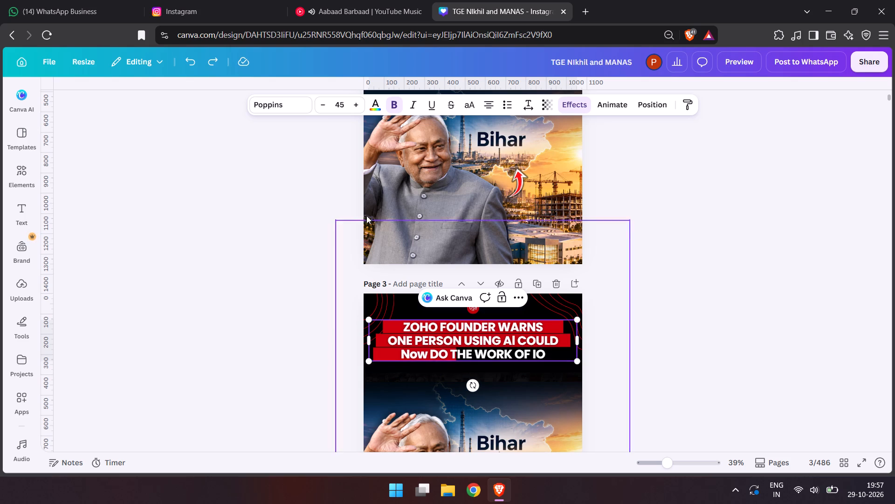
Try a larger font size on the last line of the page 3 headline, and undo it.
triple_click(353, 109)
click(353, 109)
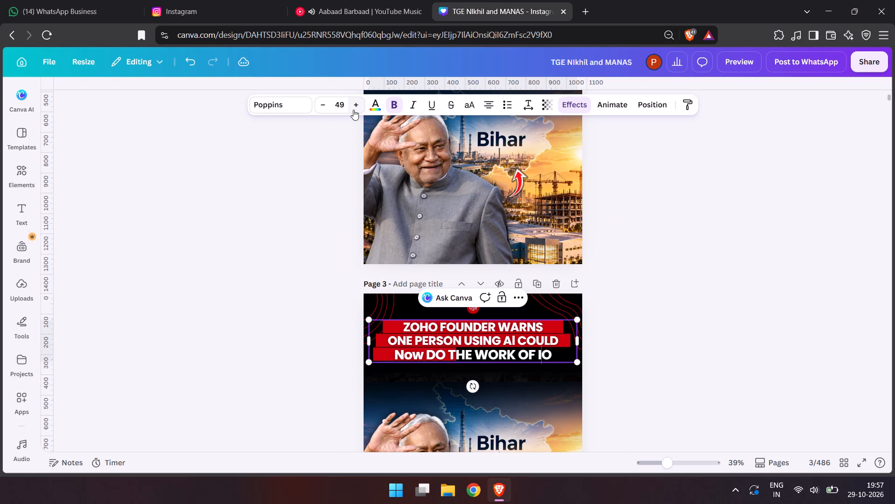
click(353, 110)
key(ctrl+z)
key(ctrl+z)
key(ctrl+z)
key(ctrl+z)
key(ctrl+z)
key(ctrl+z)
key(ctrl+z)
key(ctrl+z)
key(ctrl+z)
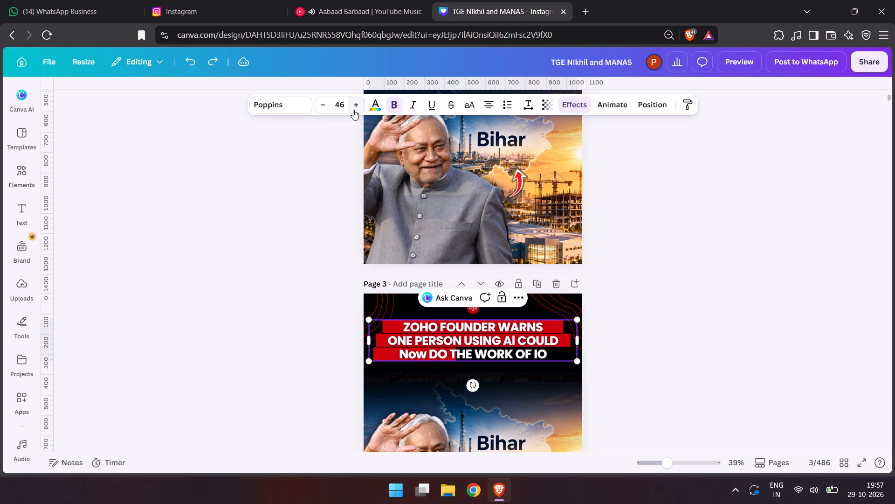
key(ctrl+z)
Set the whole page 3 headline's font size to 50.
click(223, 331)
click(443, 356)
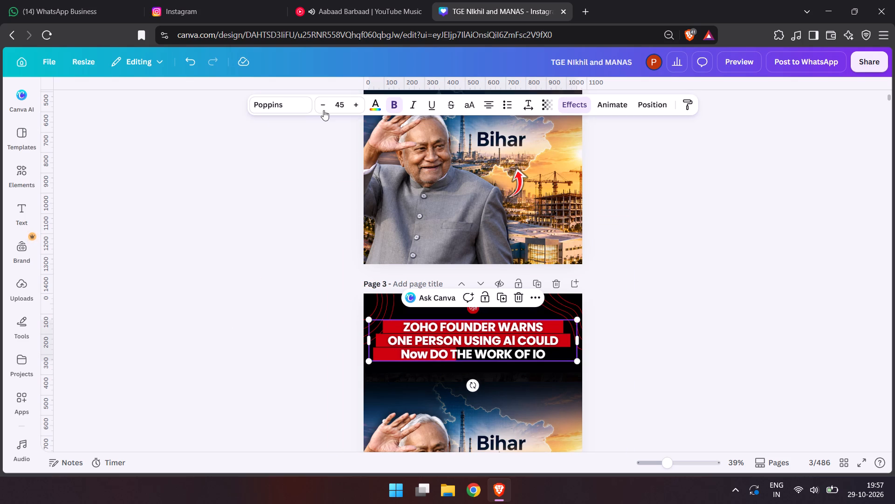
click(340, 105)
text(50)
key(Return)
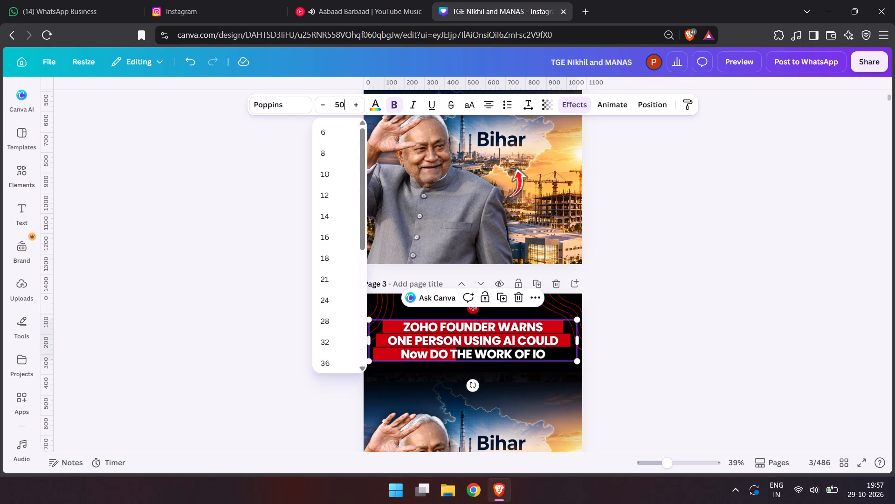
Replace "IO" at the end of the page 3 headline with "10".
click(556, 351)
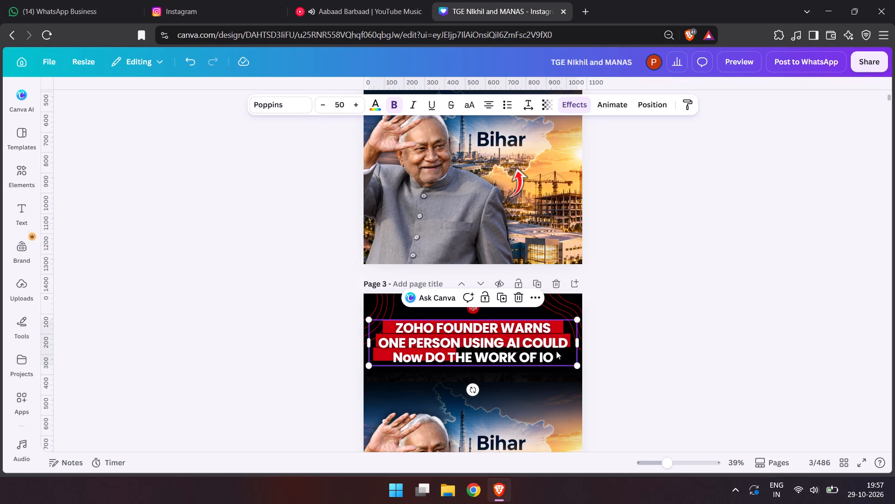
key(BackSpace)
key(BackSpace)
text(10)
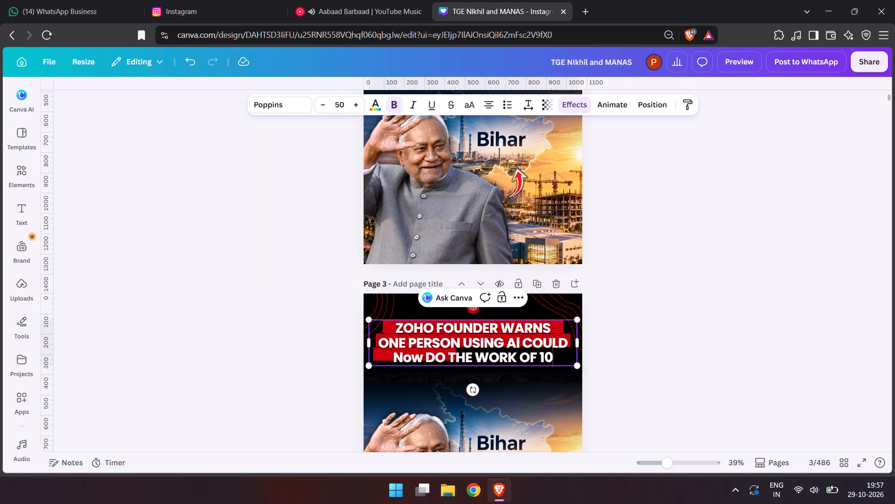
Convert "Now" in the last line of the page 3 headline to uppercase.
drag(422, 360, 401, 359)
drag(401, 359, 383, 358)
click(466, 105)
double_click(233, 372)
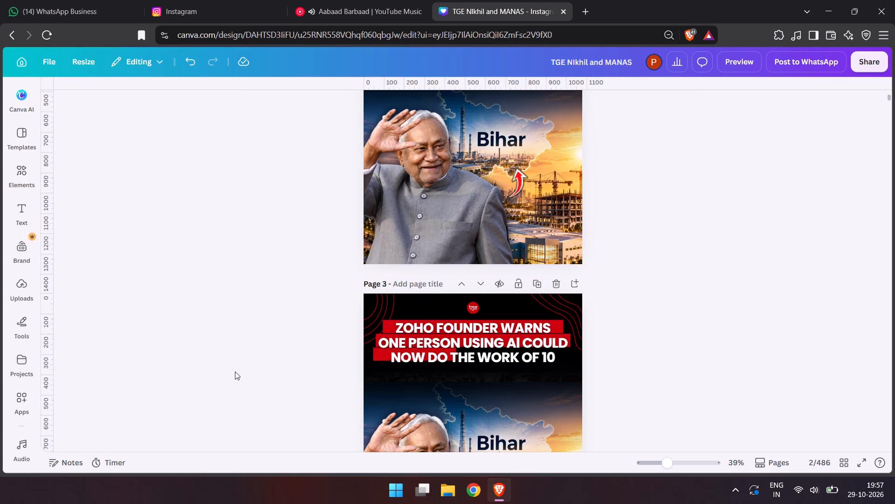
Set the height of the red highlight bar behind "ZOHO FOUNDER WARNS" to 70 px.
click(447, 348)
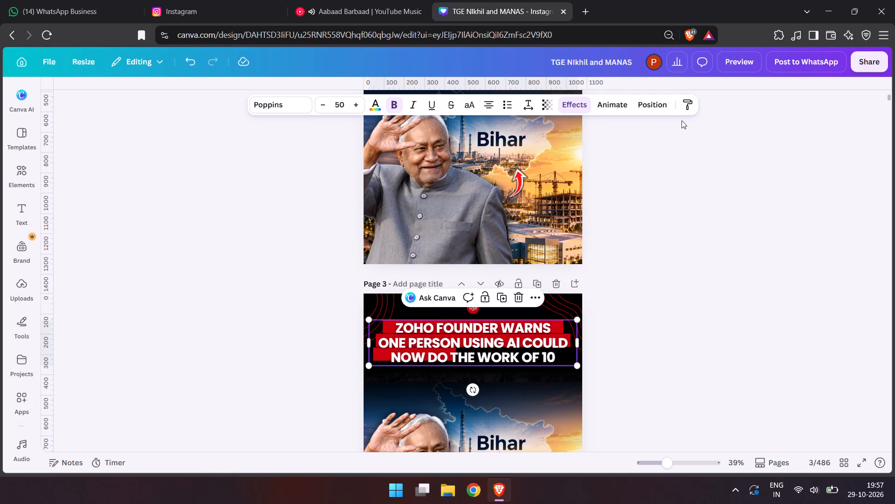
click(645, 107)
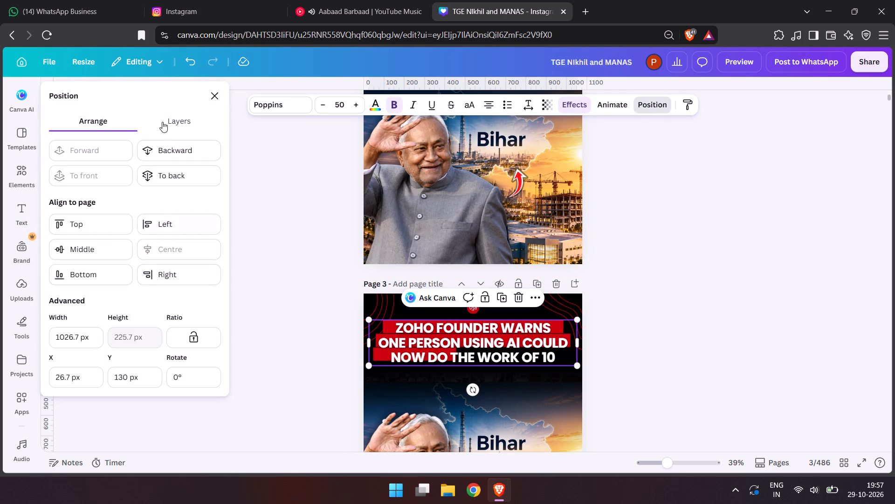
click(170, 119)
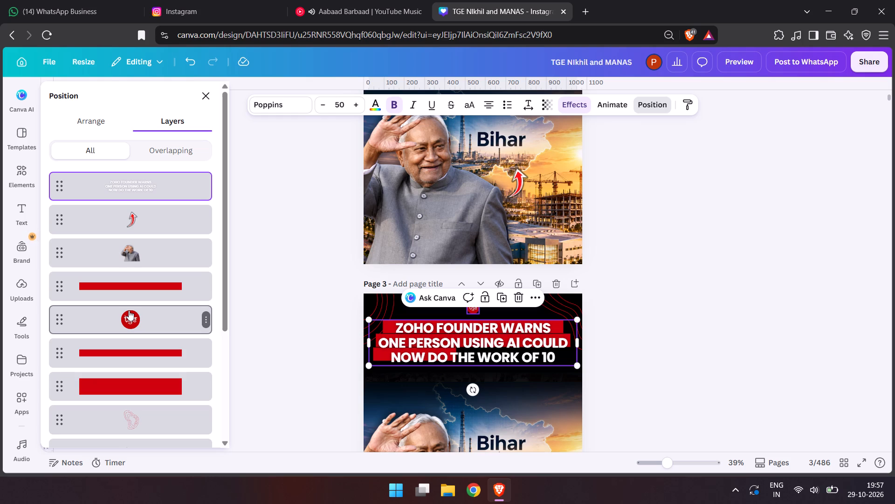
click(175, 279)
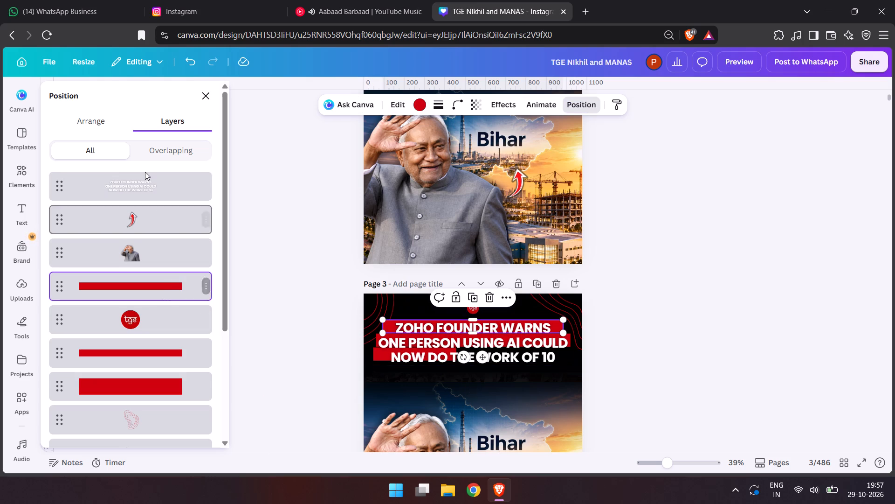
click(90, 121)
click(129, 338)
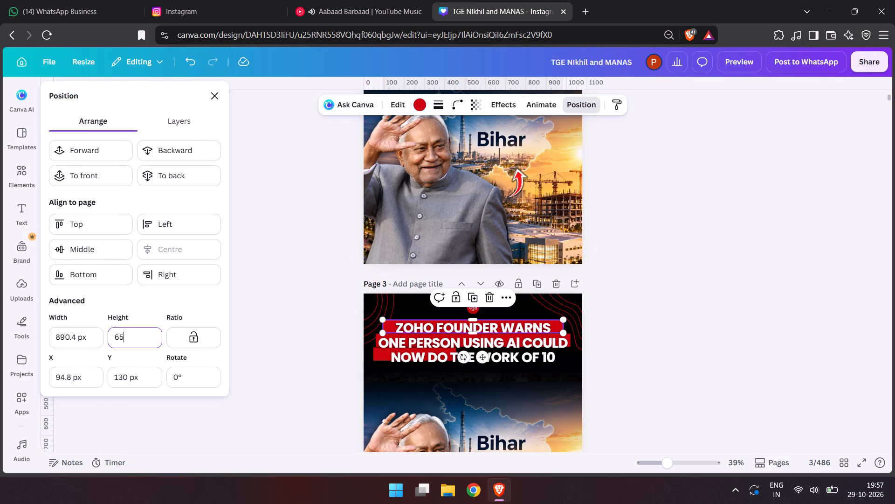
key(BackSpace)
key(BackSpace)
text(70)
key(Return)
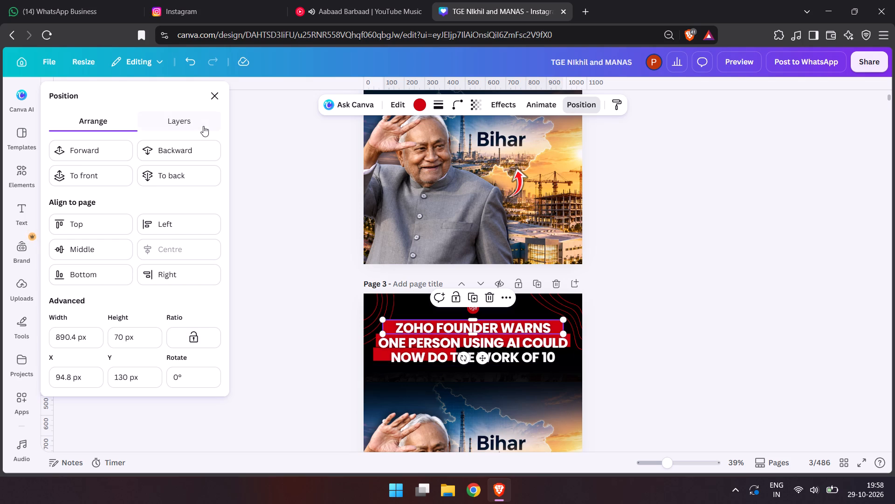
Delete the red highlight bar behind page 3's second headline line and the one behind page 2's third headline line.
click(193, 132)
click(194, 125)
click(157, 363)
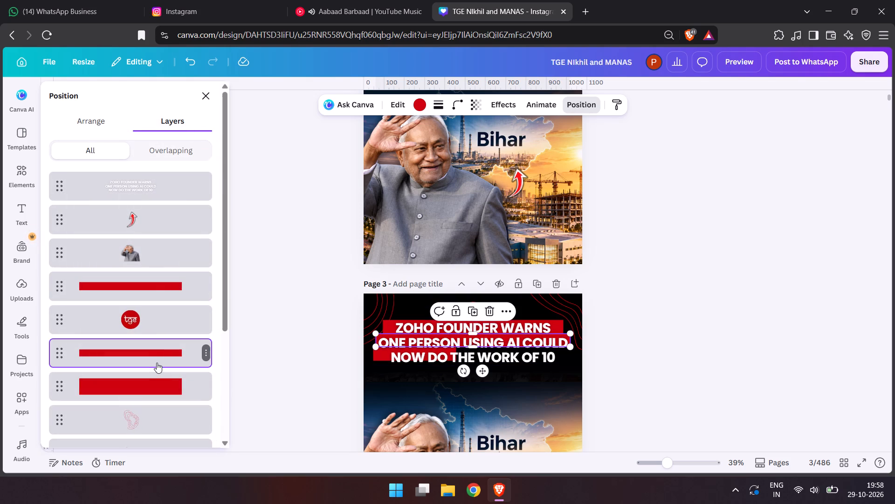
key(Delete)
click(148, 388)
key(Delete)
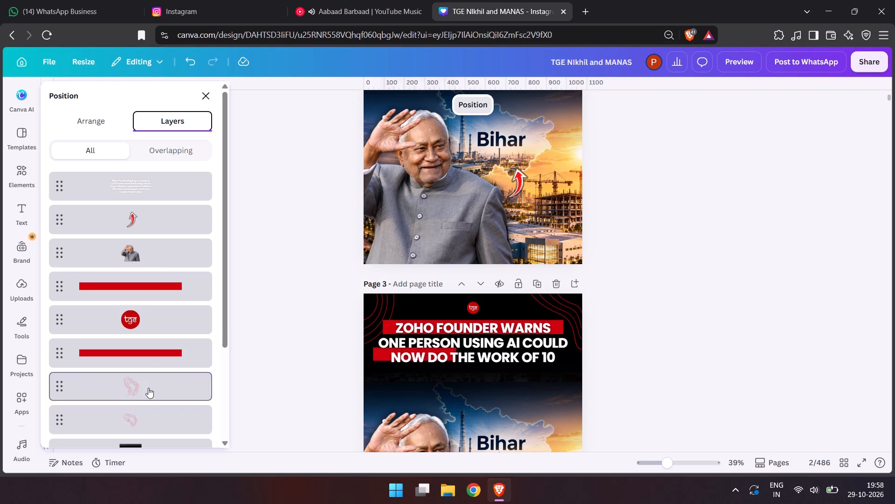
Undo the deletion of the red highlight bar behind page 2's third headline line.
click(150, 342)
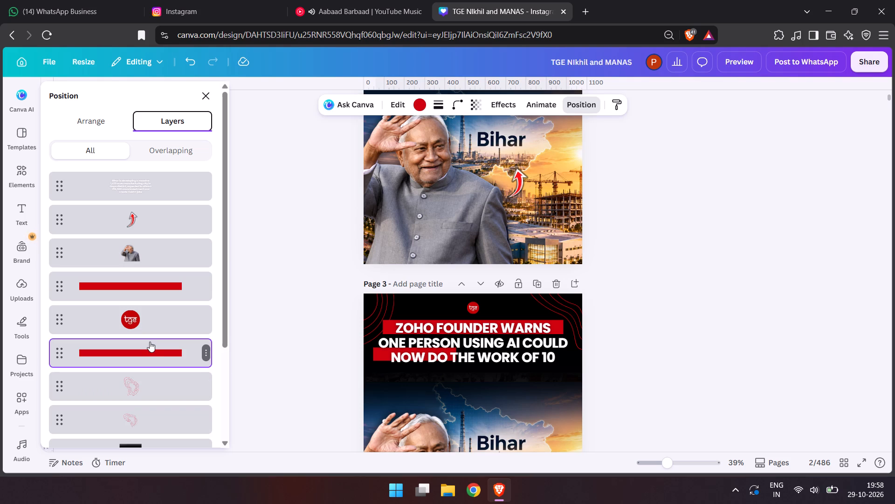
key(ctrl+z)
click(137, 380)
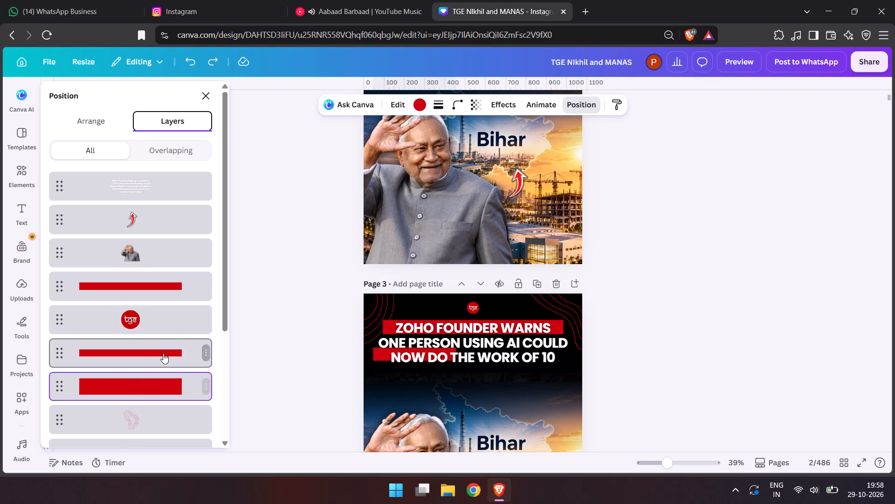
click(166, 350)
scroll(291, 293, right, 1)
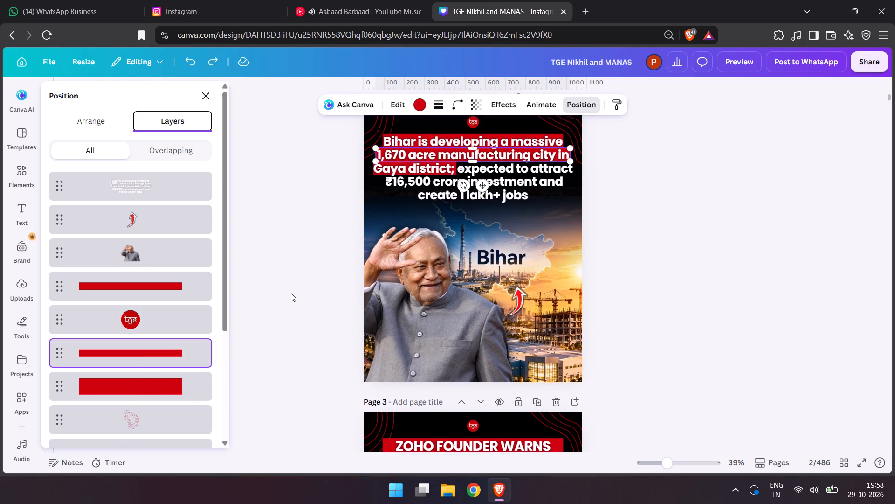
Delete the red highlight bar behind the third line of page 3's headline, "NOW DO THE WORK OF 10".
scroll(291, 293, right, 1)
click(491, 345)
click(561, 228)
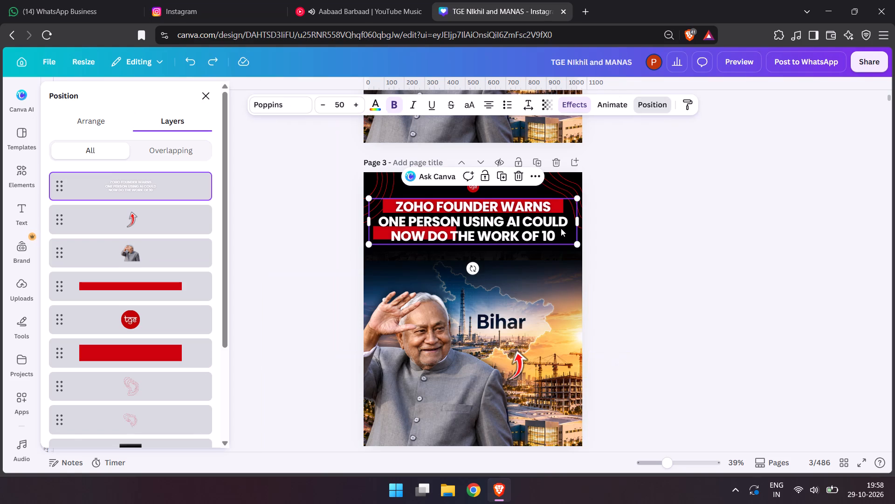
click(147, 344)
click(153, 285)
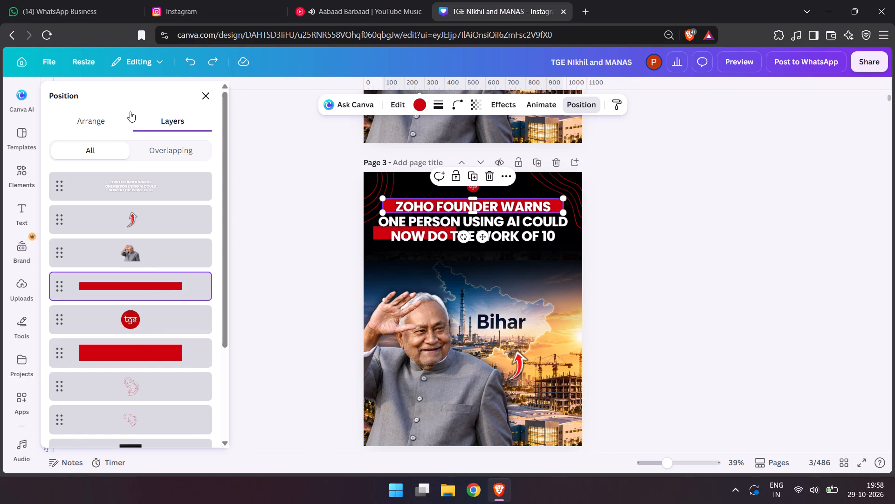
click(90, 126)
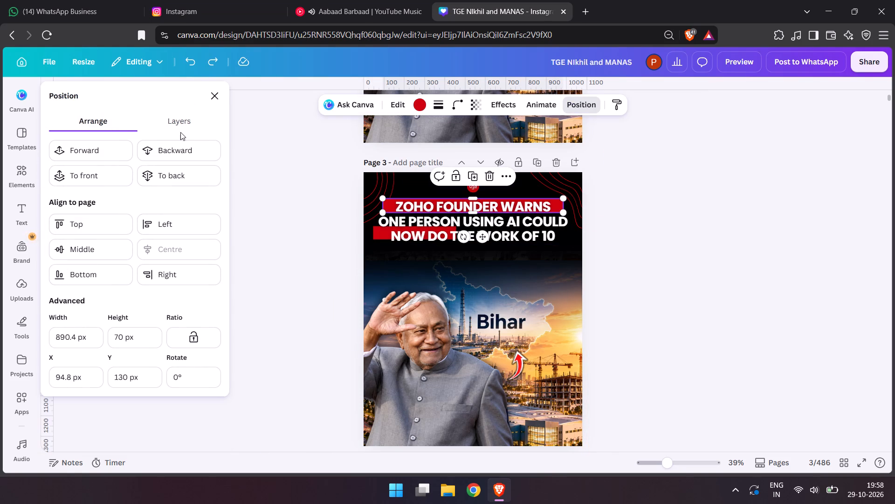
click(181, 125)
click(131, 357)
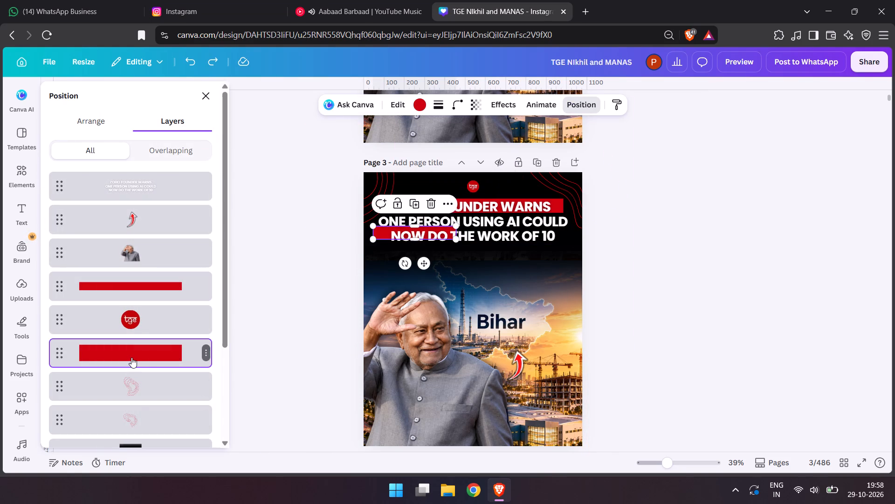
key(Delete)
Narrow the red highlight bar behind "ZOHO FOUNDER WARNS" from both ends so it fits the text width.
click(170, 277)
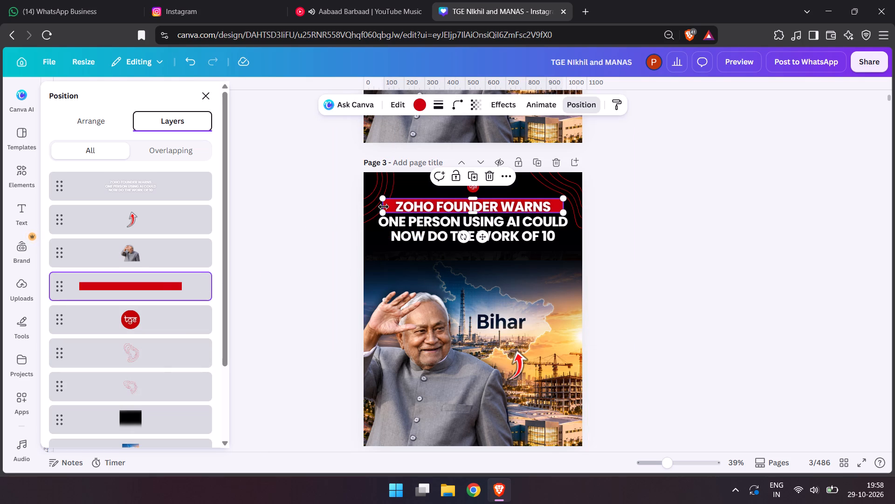
drag(384, 207, 392, 207)
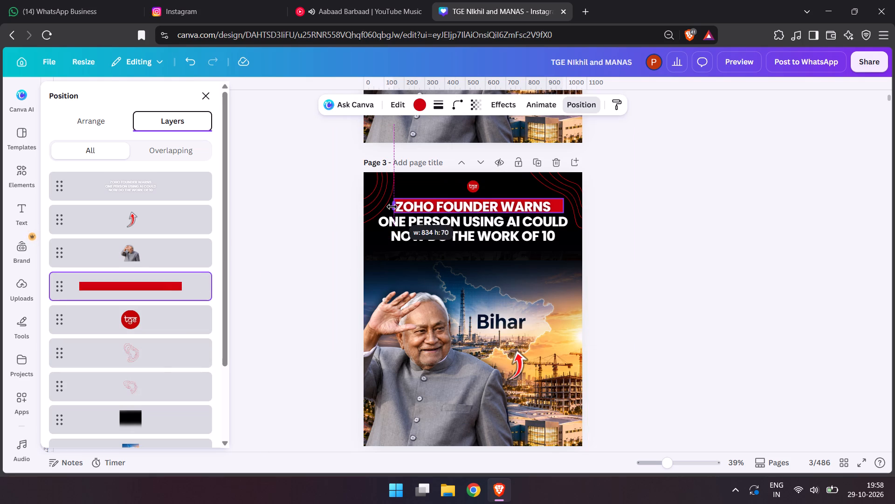
drag(392, 207, 395, 208)
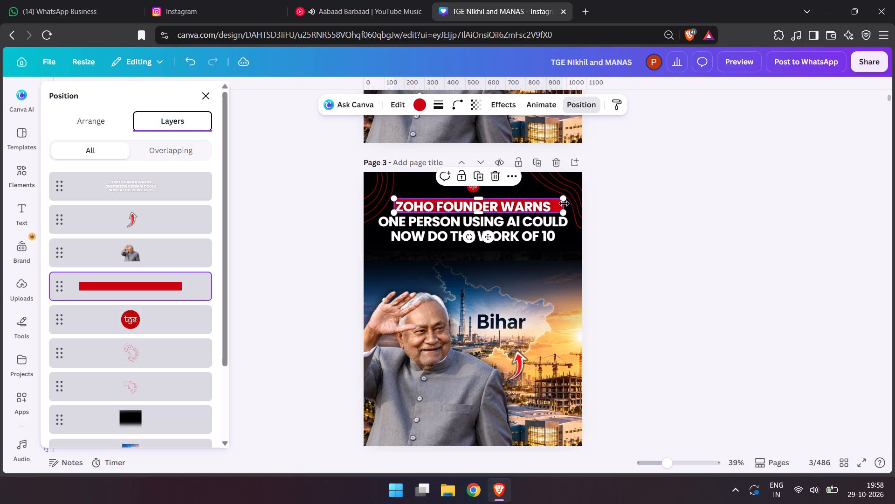
drag(562, 203, 553, 203)
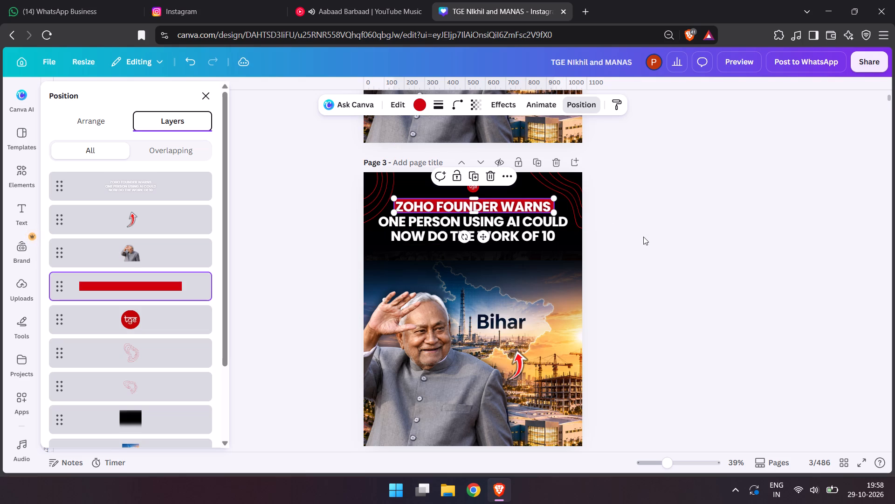
double_click(642, 237)
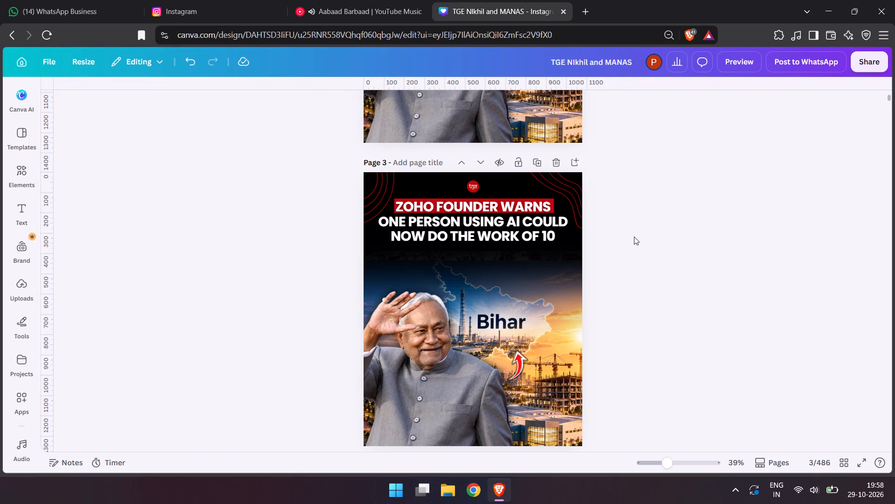
Move the red highlight bar slightly down so it sits vertically centred behind "ZOHO FOUNDER WARNS".
click(537, 215)
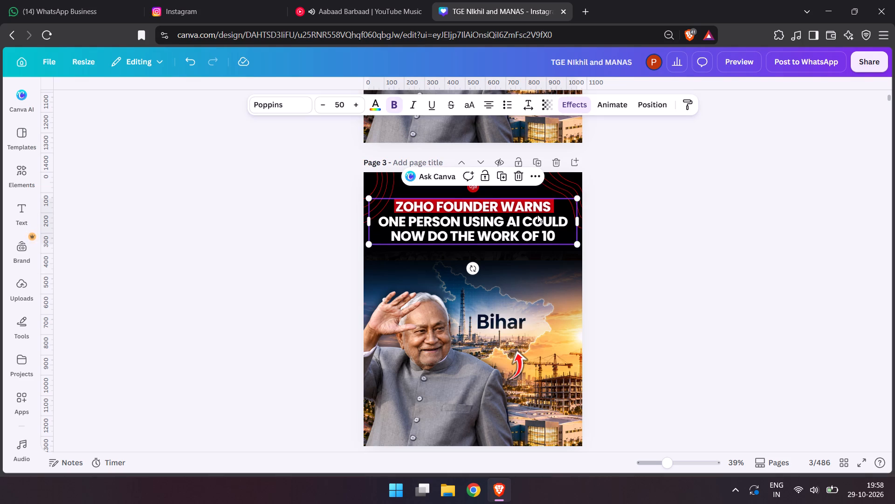
click(638, 105)
click(179, 273)
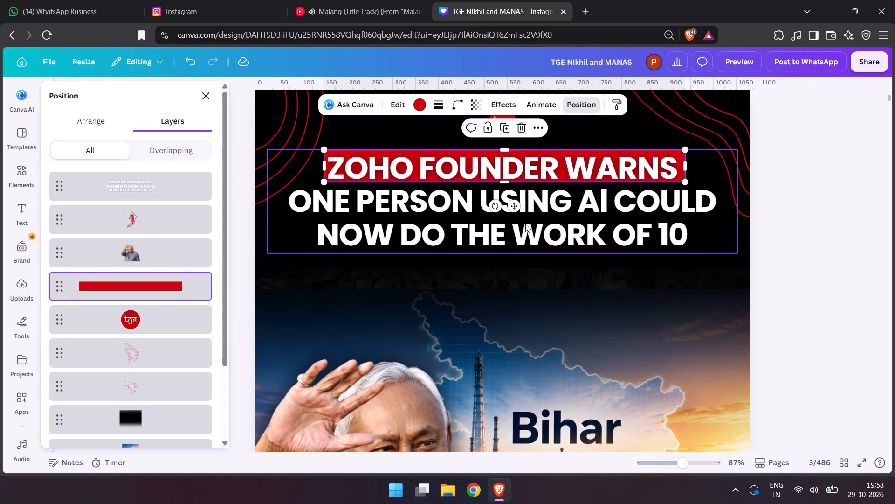
click(513, 206)
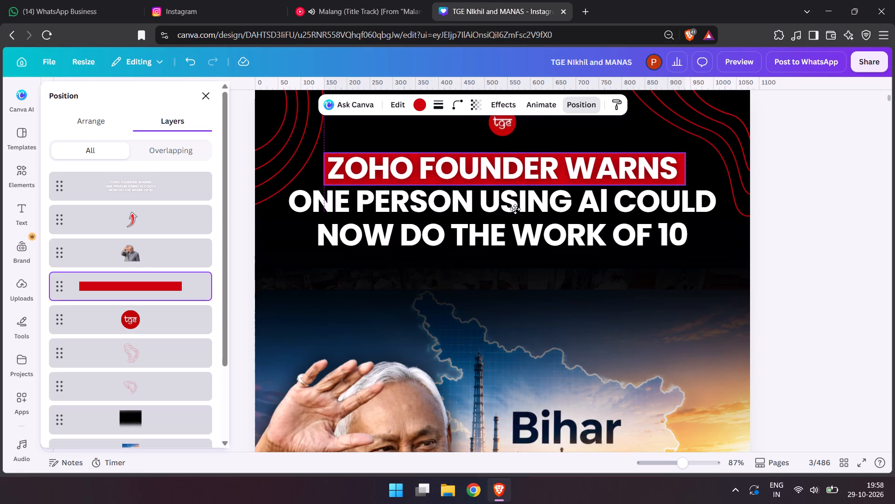
double_click(816, 228)
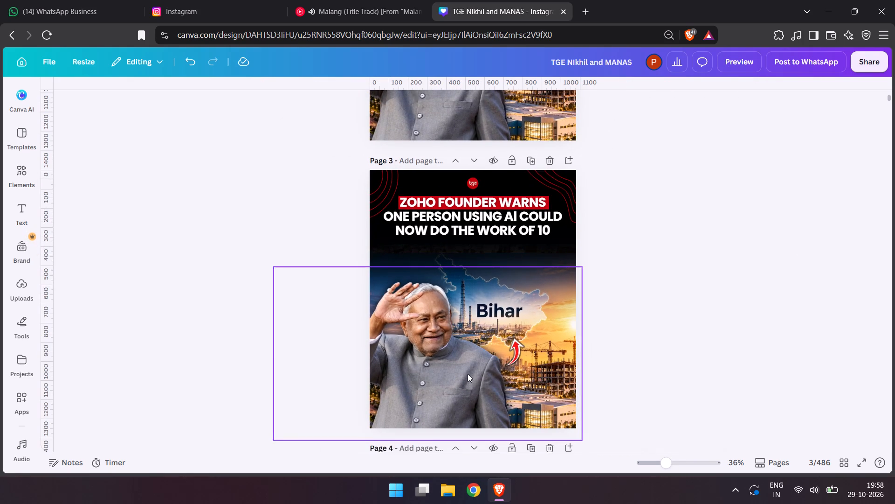
click(464, 374)
click(480, 372)
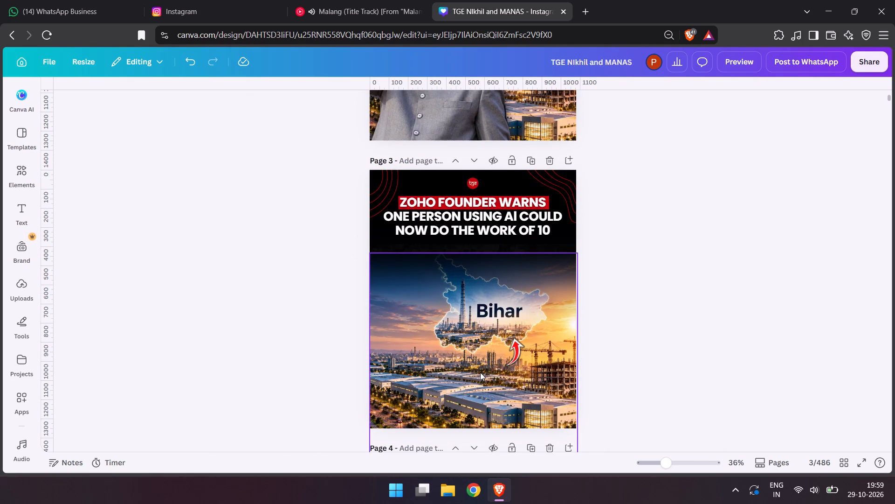
key(Delete)
click(439, 396)
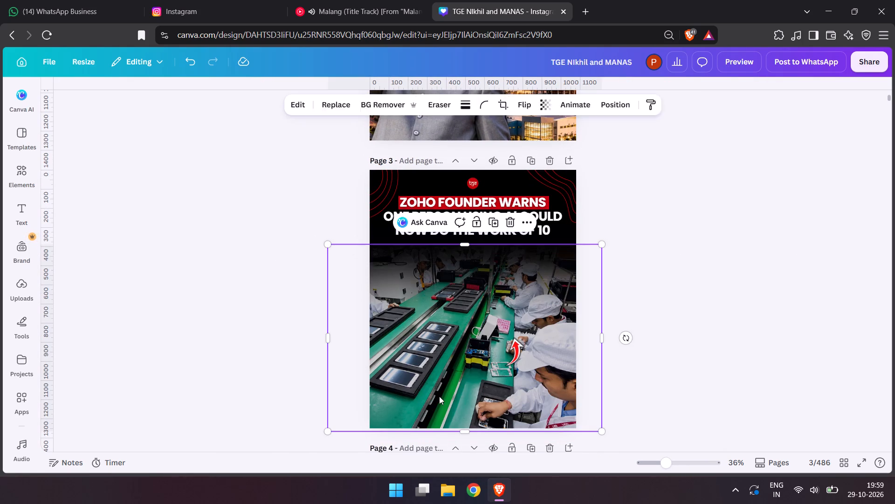
key(Delete)
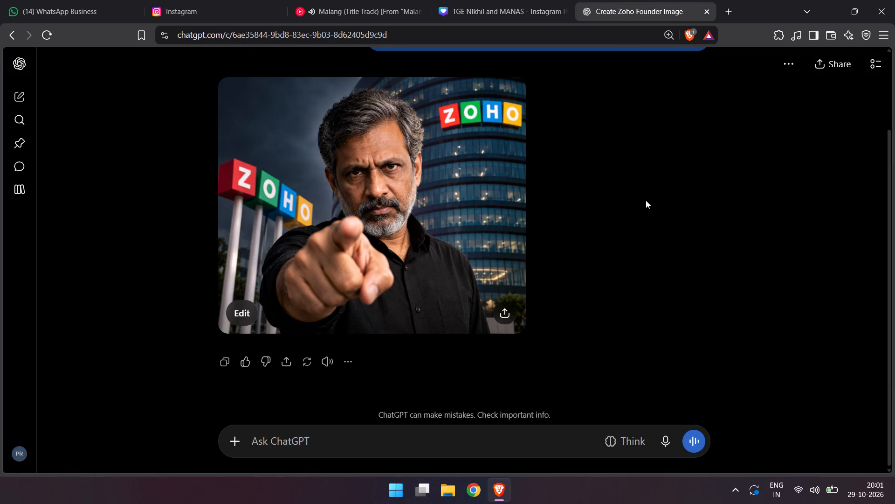
scroll(646, 200, up, 1)
double_click(442, 293)
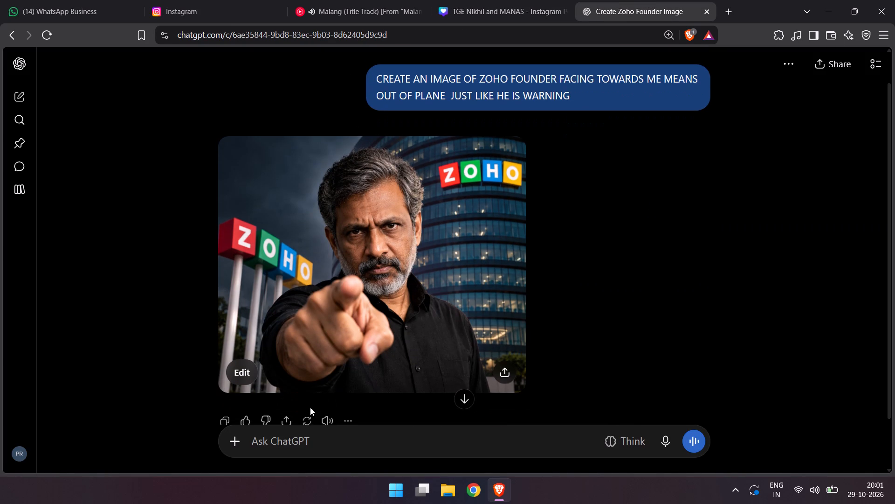
click(345, 417)
scroll(345, 417, down, 1)
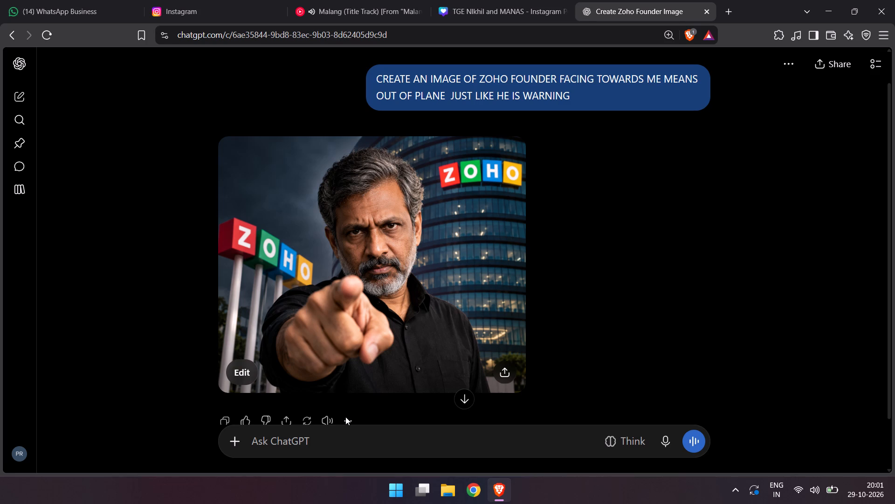
scroll(366, 405, down, 1)
click(350, 419)
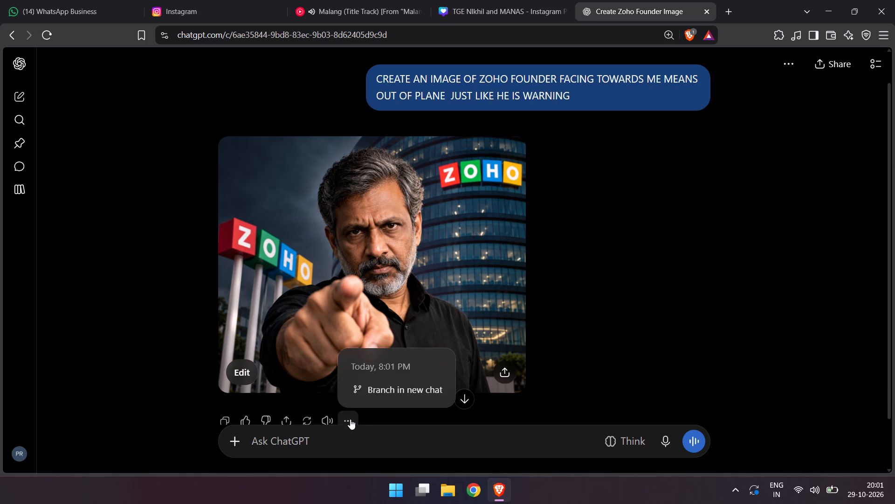
click(350, 419)
click(367, 326)
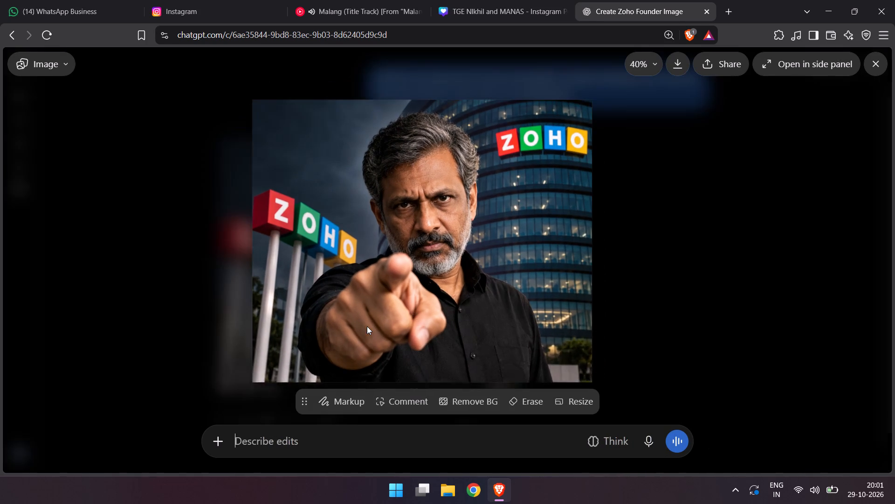
click(682, 61)
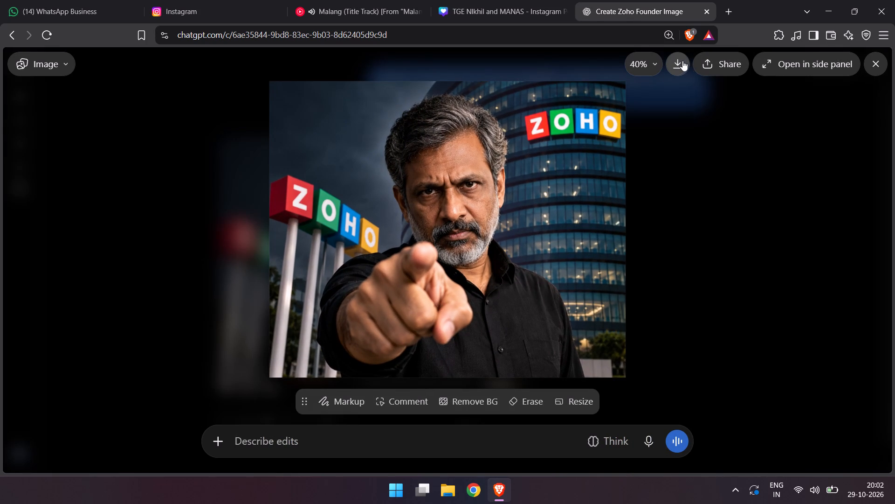
click(566, 341)
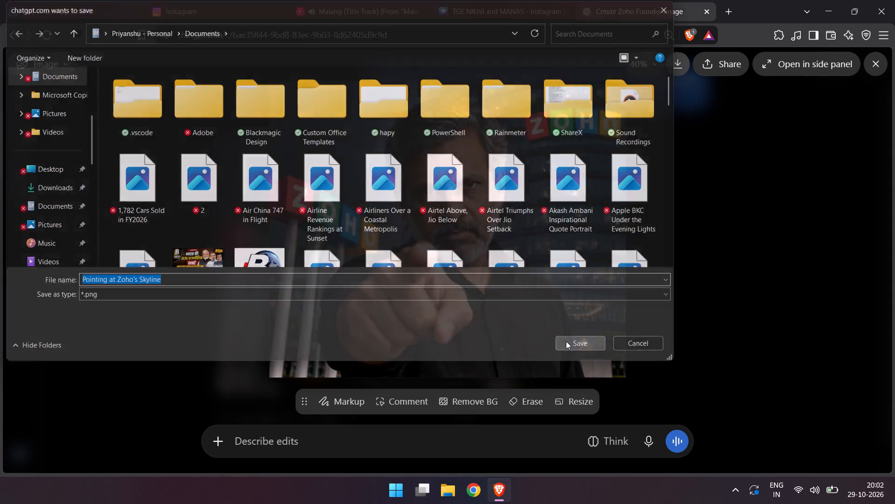
On page 3 of the Canva design, scale the founder image to fill the area below the headline, one layer behind the dark overlay.
click(198, 0)
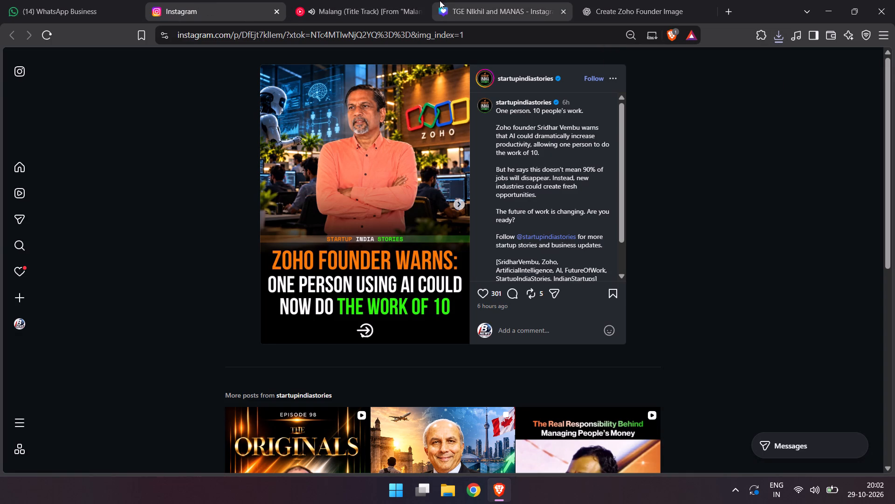
click(454, 1)
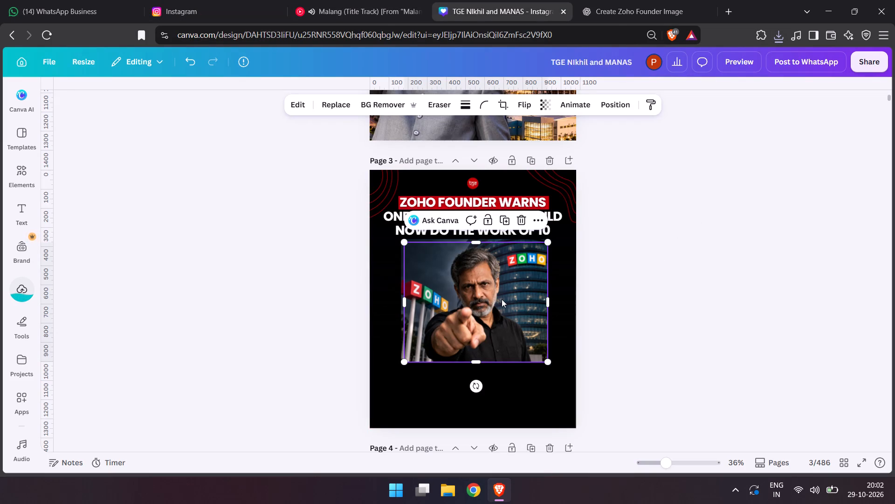
drag(502, 299, 235, 330)
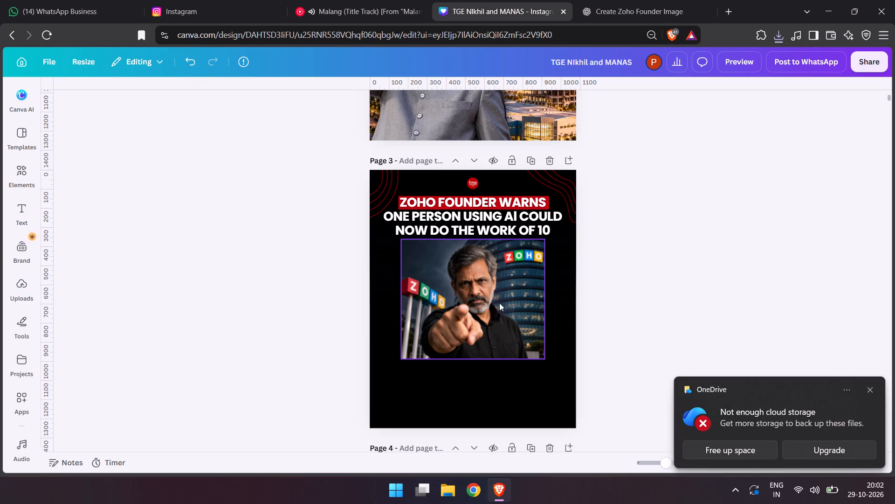
drag(496, 302, 464, 301)
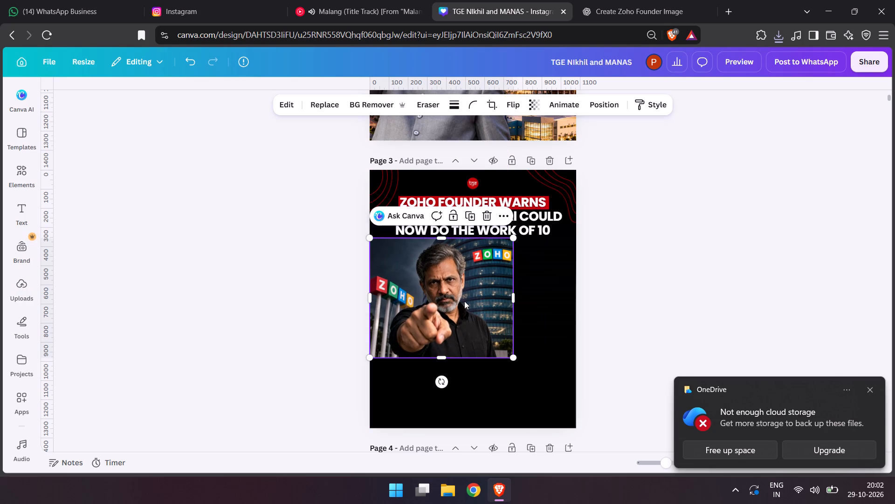
drag(516, 356, 614, 410)
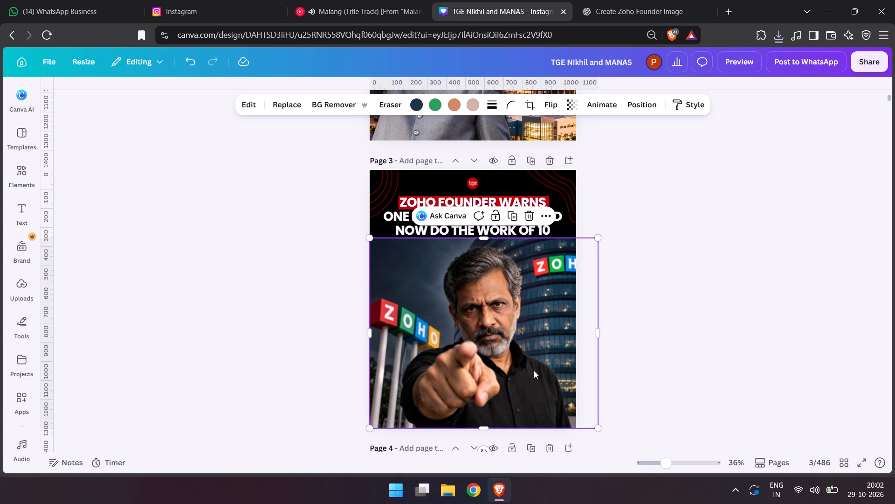
drag(529, 366, 523, 368)
key(ctrl+bracketleft)
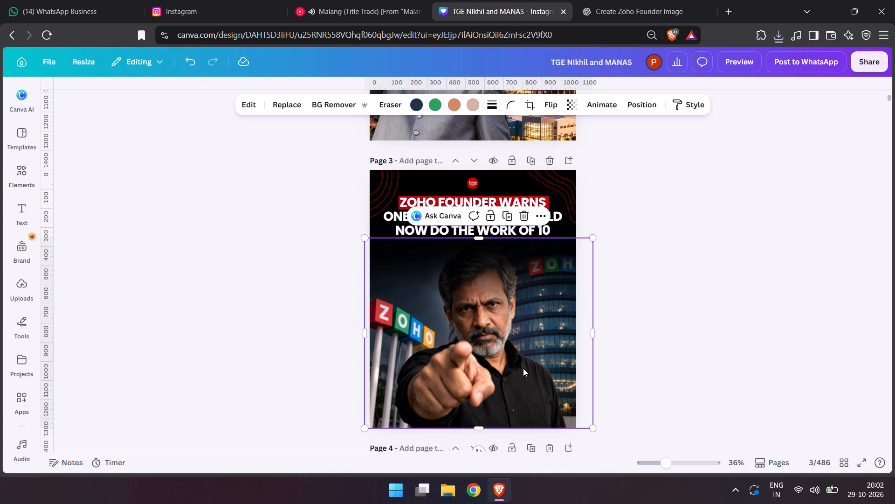
Layer a background-removed duplicate of the founder image over the original on page 3.
click(501, 372)
key(ctrl+c)
key(ctrl+v)
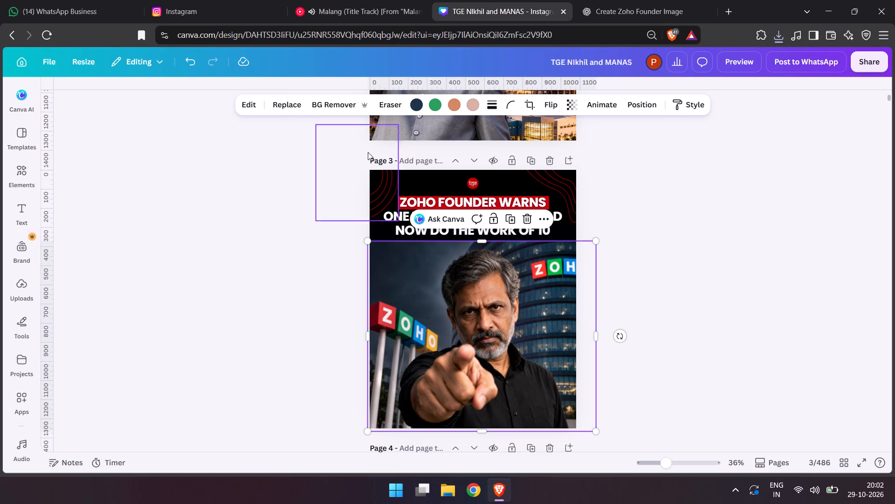
click(337, 102)
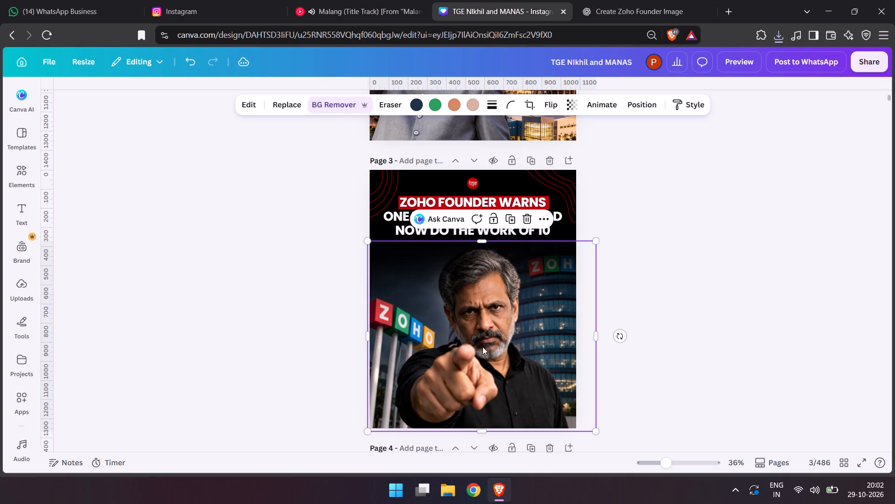
drag(483, 347, 479, 346)
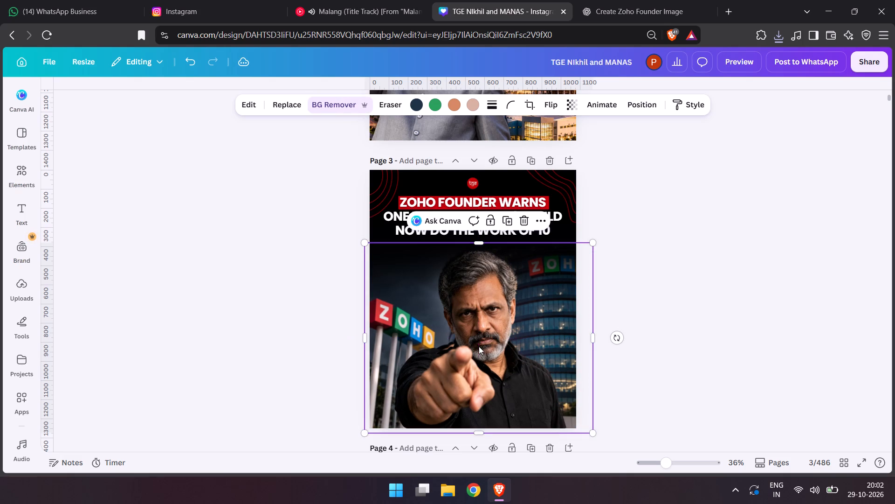
click(757, 376)
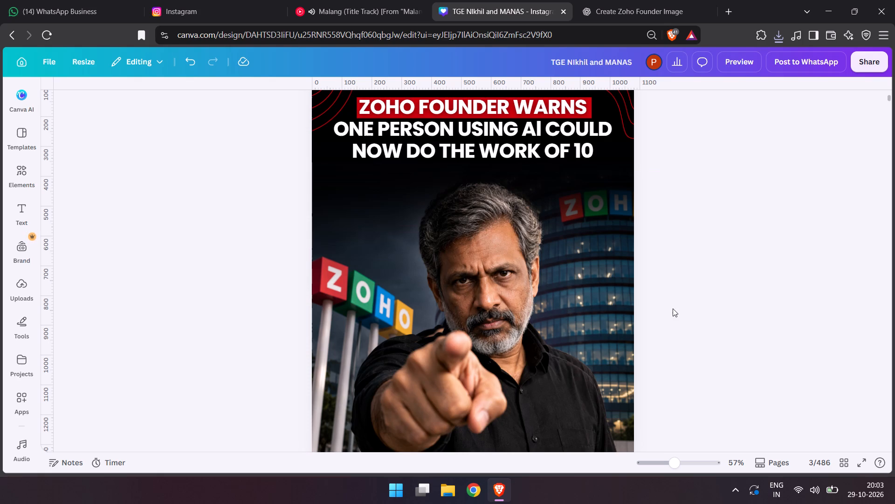
Nudge the background-removed founder cutout on page 3 slightly upward from its position over the original image.
drag(467, 322, 479, 320)
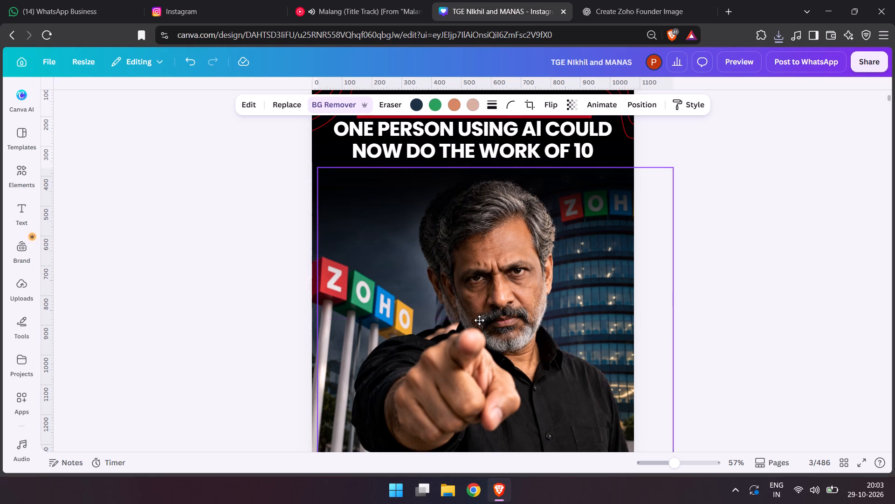
drag(479, 320, 469, 315)
click(745, 369)
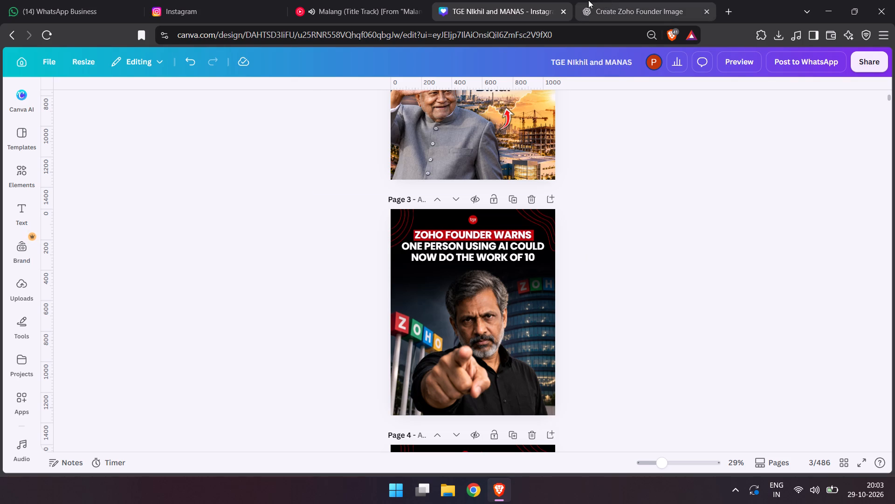
Check the startupindiastories reference post on Instagram, and back in Canva shift the dark gradient overlay on page 3 slightly upward.
click(248, 0)
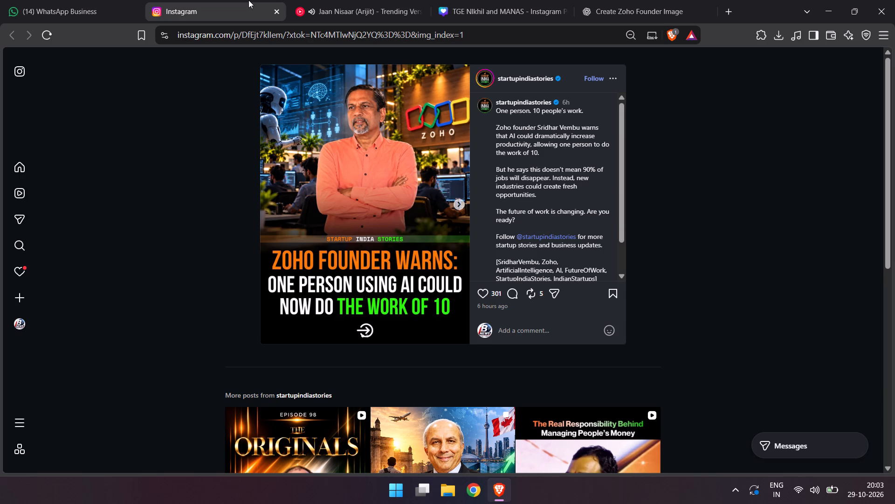
click(516, 0)
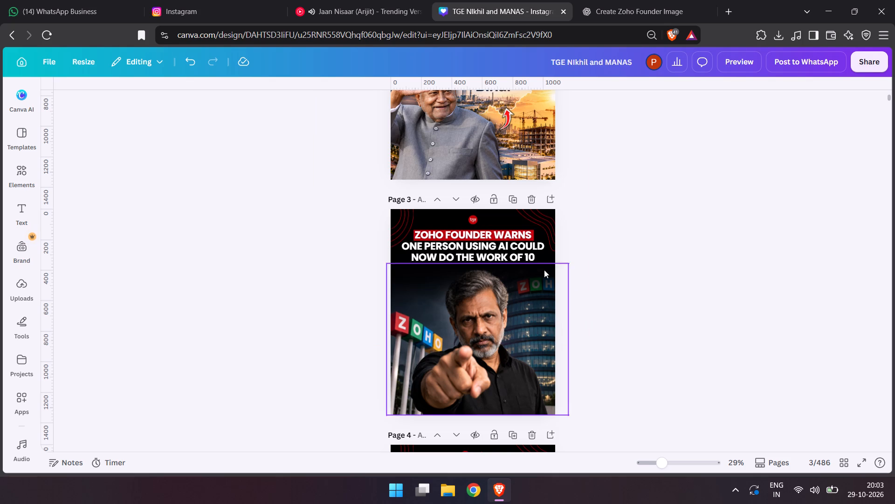
drag(441, 218, 441, 216)
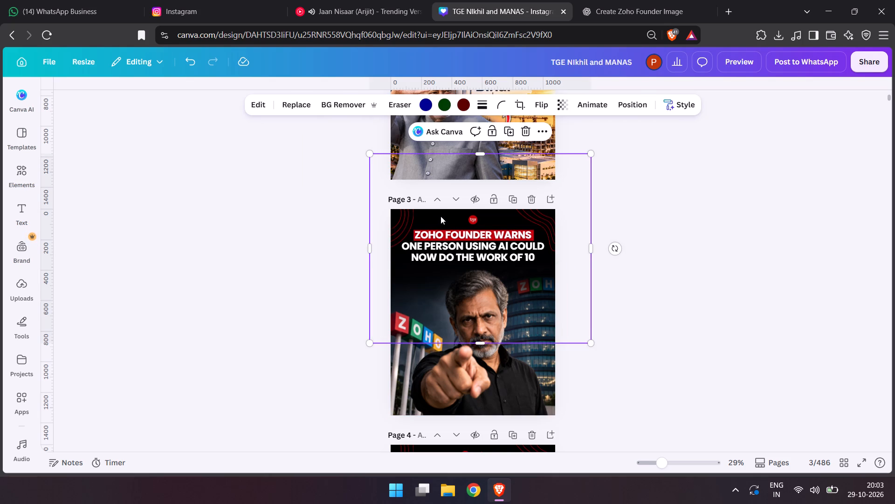
drag(441, 216, 440, 203)
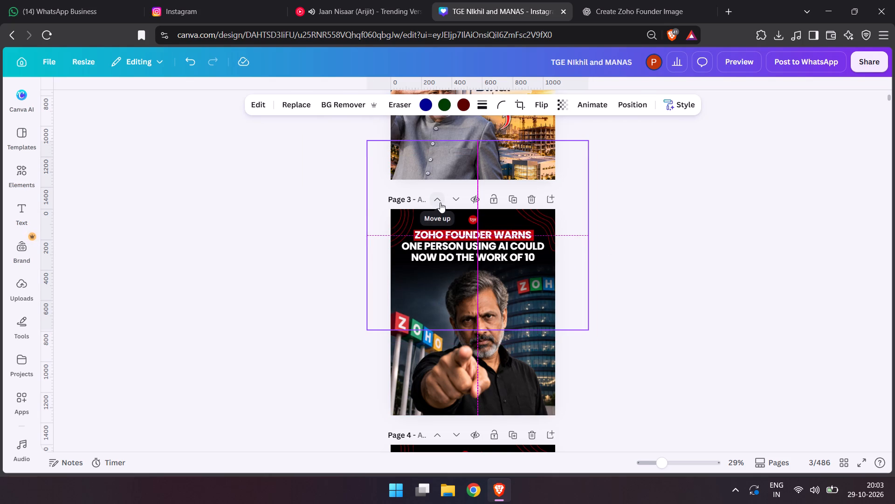
drag(440, 203, 441, 203)
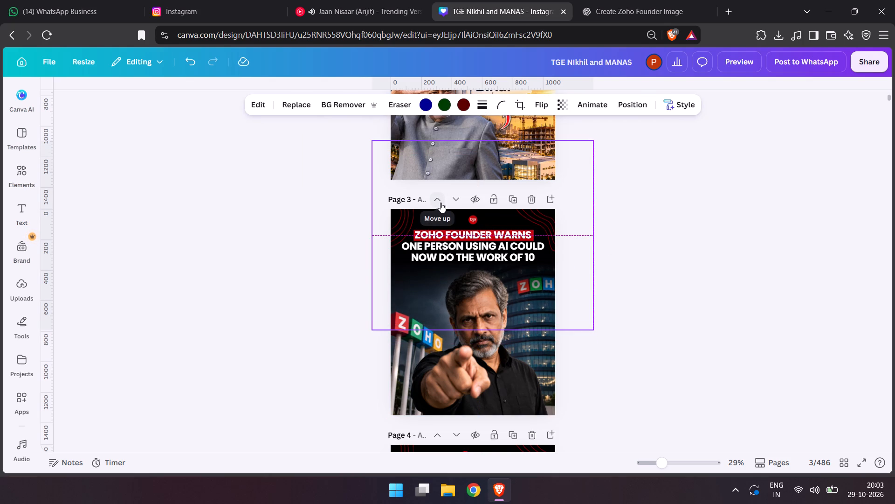
drag(441, 203, 440, 203)
double_click(310, 277)
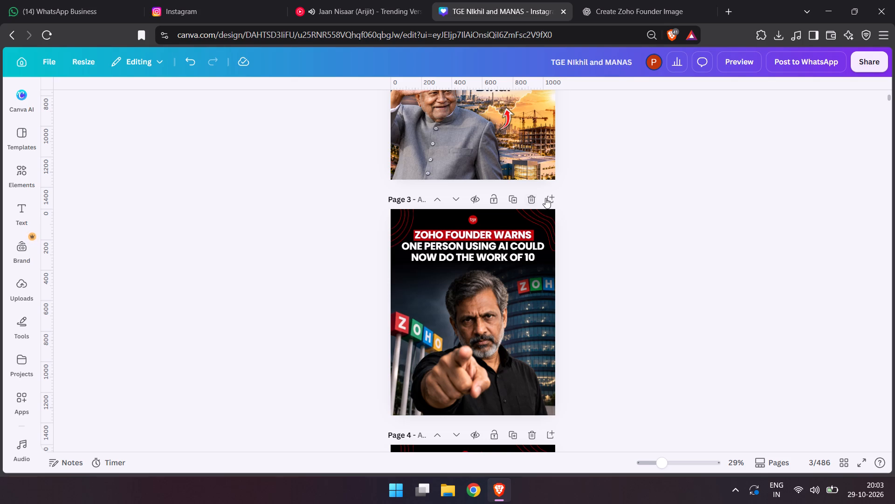
Duplicate the Zoho founder page 3 as the base for page 4.
click(511, 203)
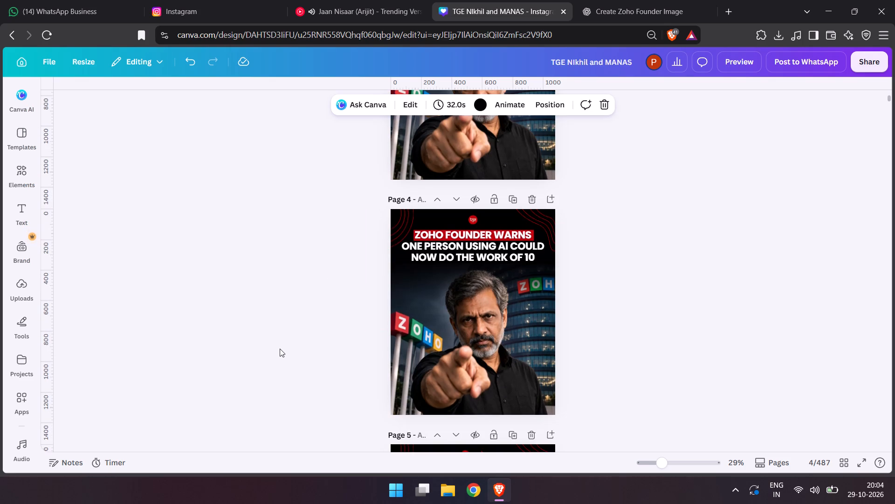
scroll(280, 349, up, 2)
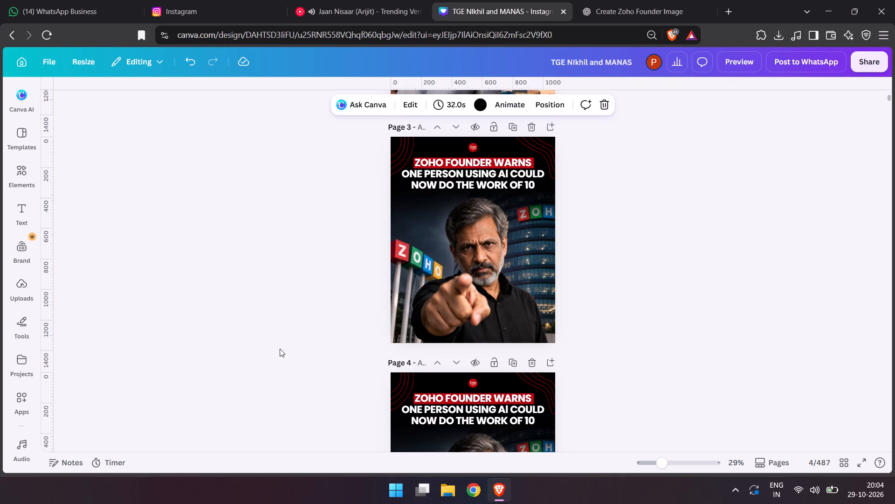
key(space)
Switch to Instagram and enlarge the Sridhar Vembu tweet on the second slide of the startupindiastories Zoho post.
click(176, 0)
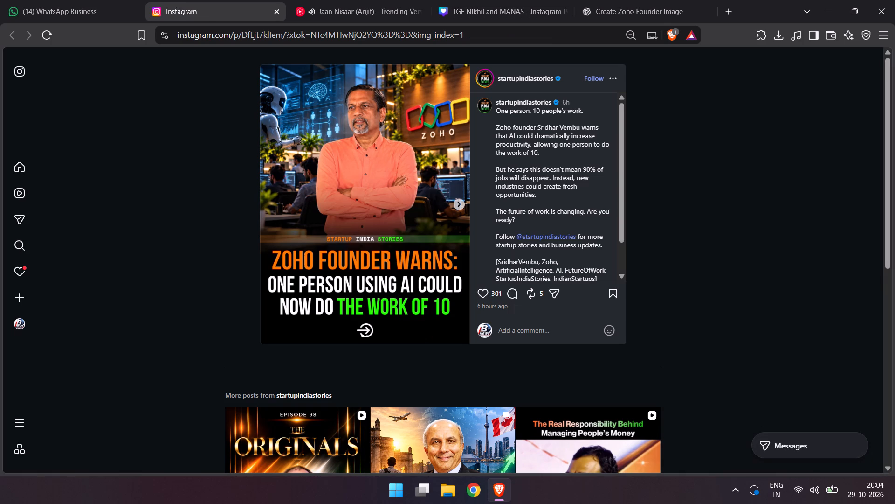
click(462, 200)
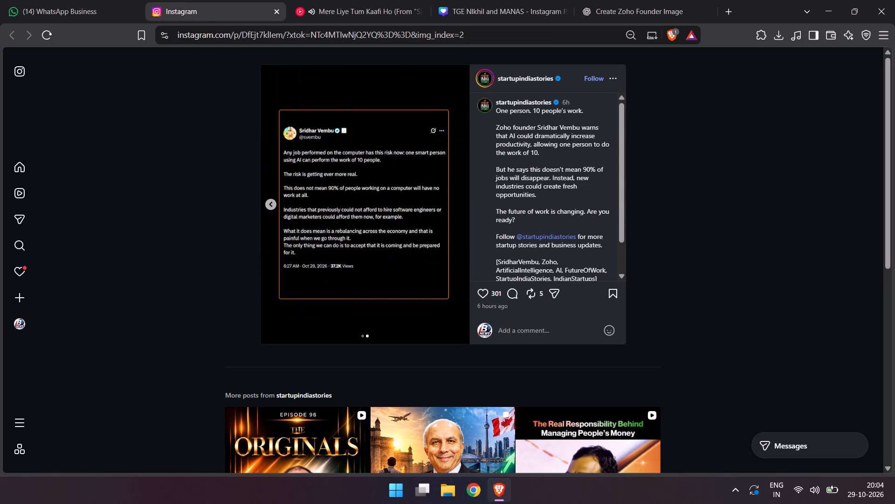
scroll(369, 203, up, 1)
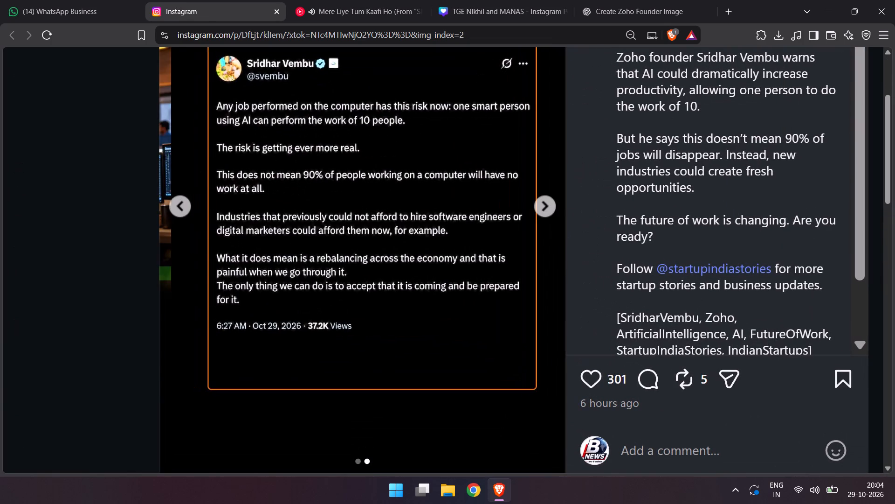
scroll(369, 203, up, 2)
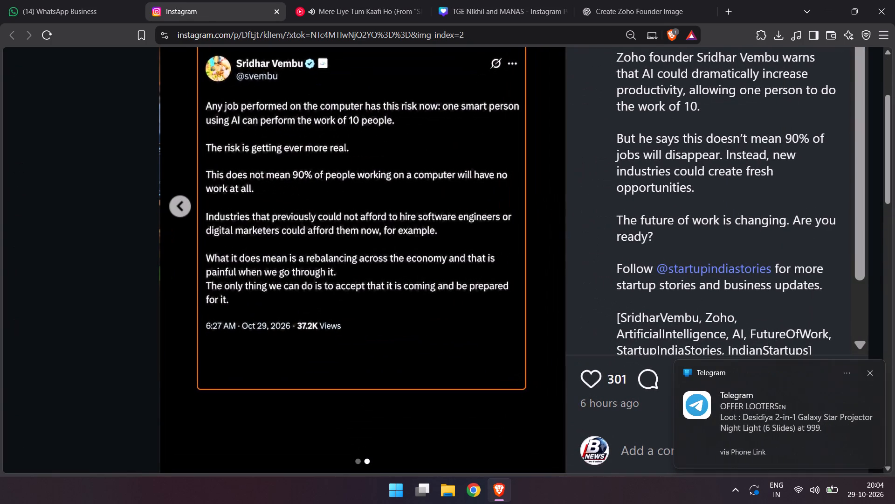
scroll(369, 203, up, 1)
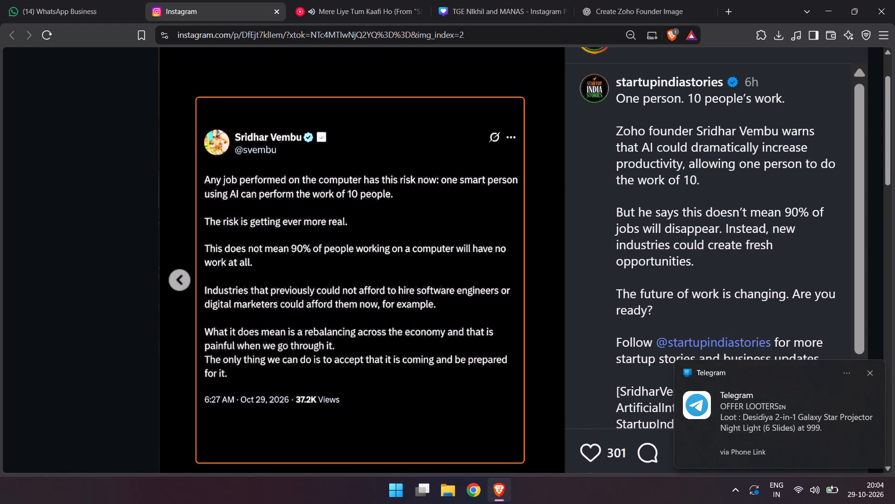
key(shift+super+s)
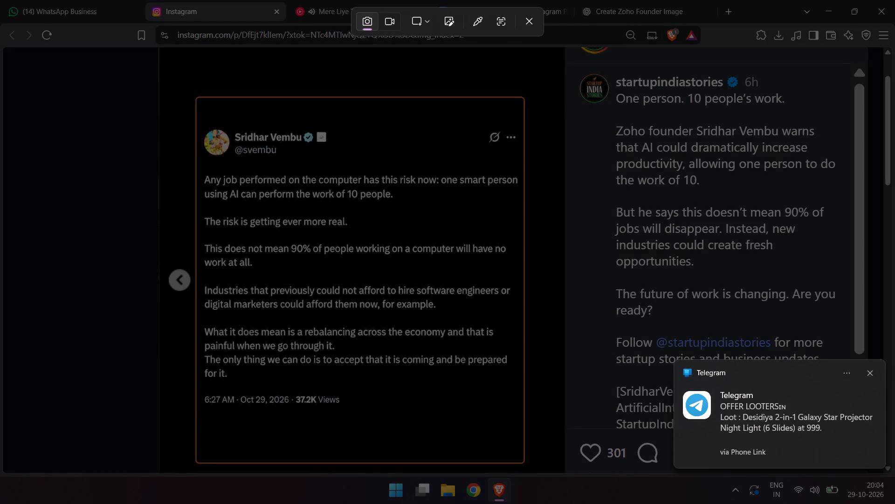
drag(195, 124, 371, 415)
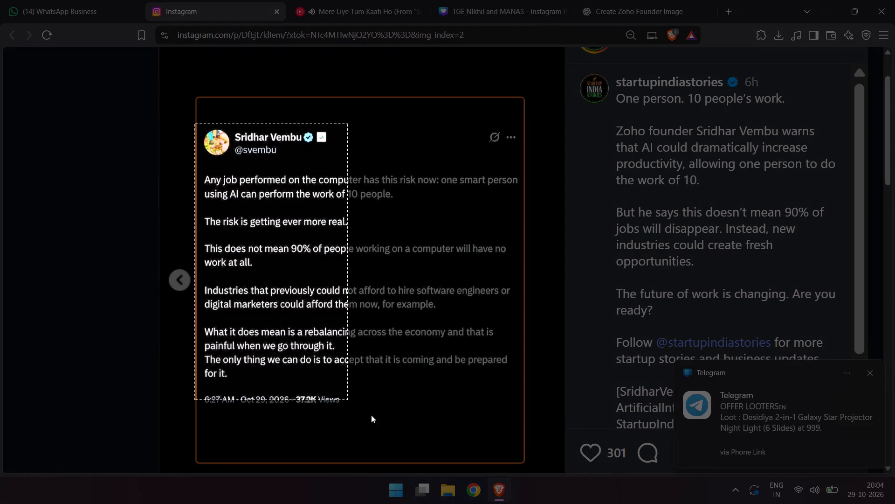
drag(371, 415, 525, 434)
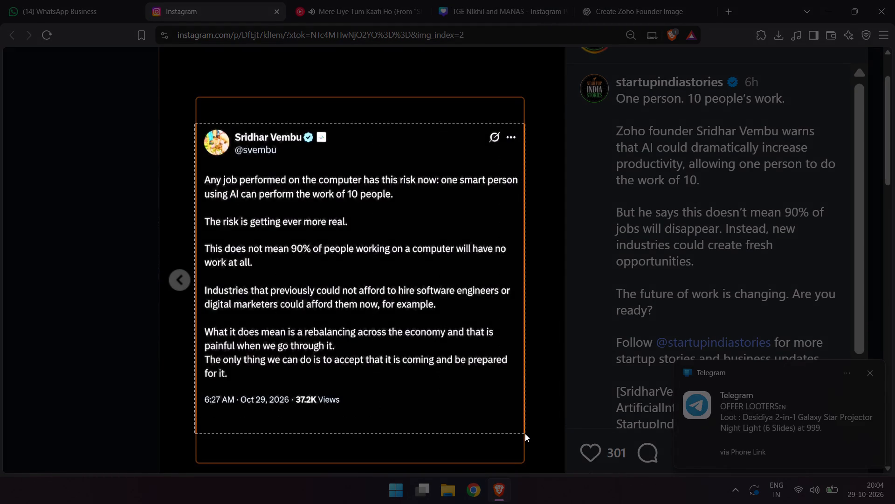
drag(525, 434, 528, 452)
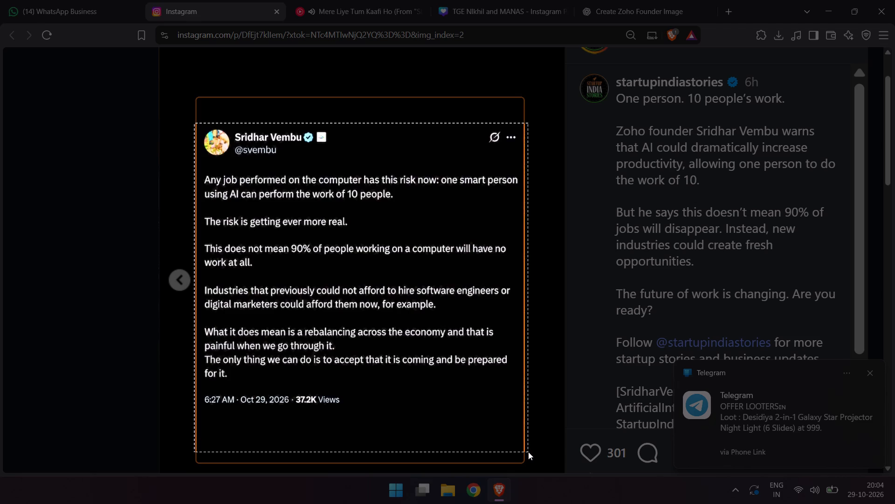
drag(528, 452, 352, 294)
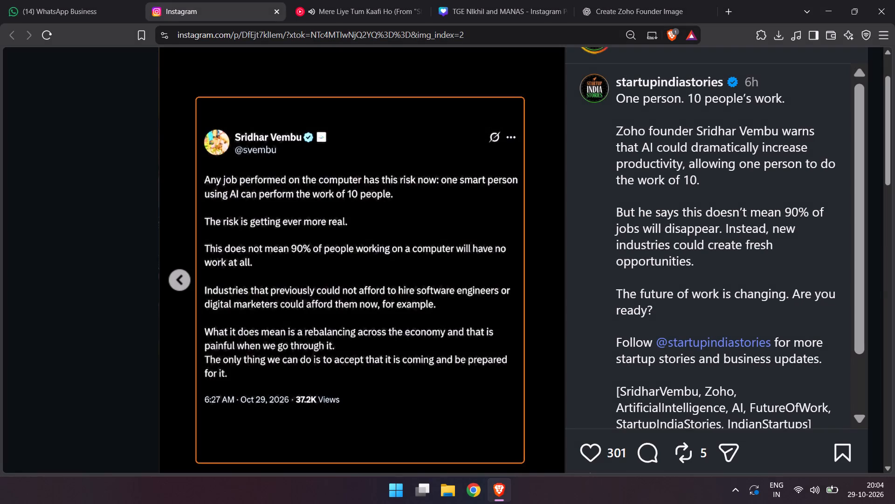
Capture a screenshot of the Sridhar Vembu tweet along the full edges of its orange frame.
key(shift+super+s)
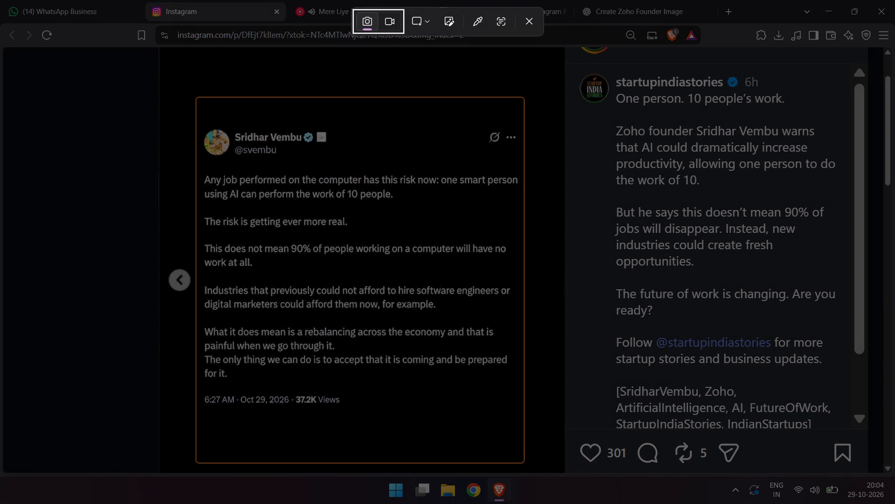
drag(197, 97, 351, 396)
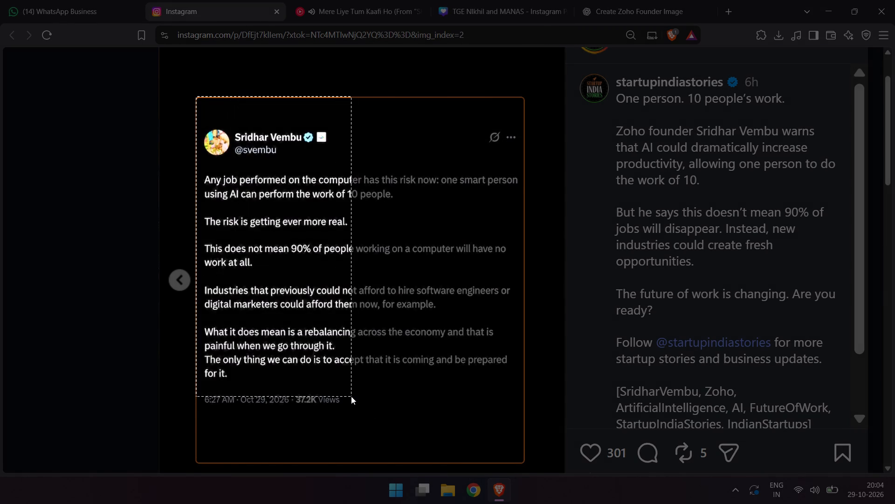
drag(351, 396, 523, 464)
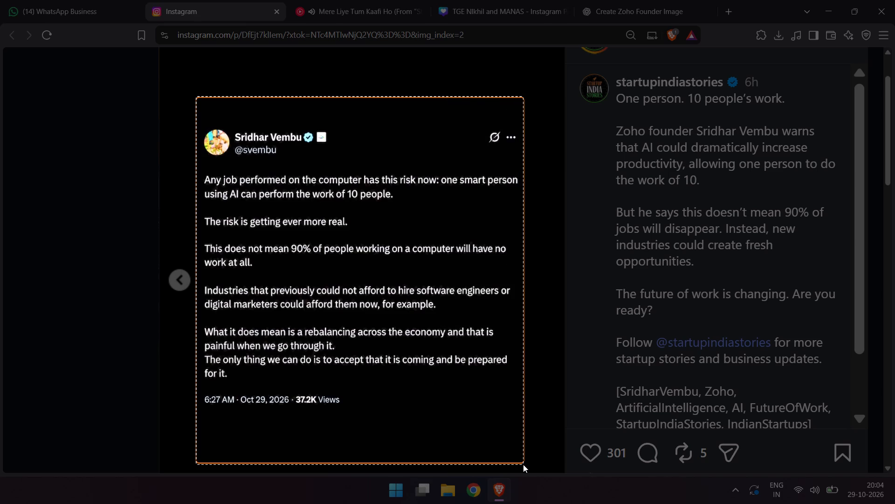
drag(523, 464, 524, 464)
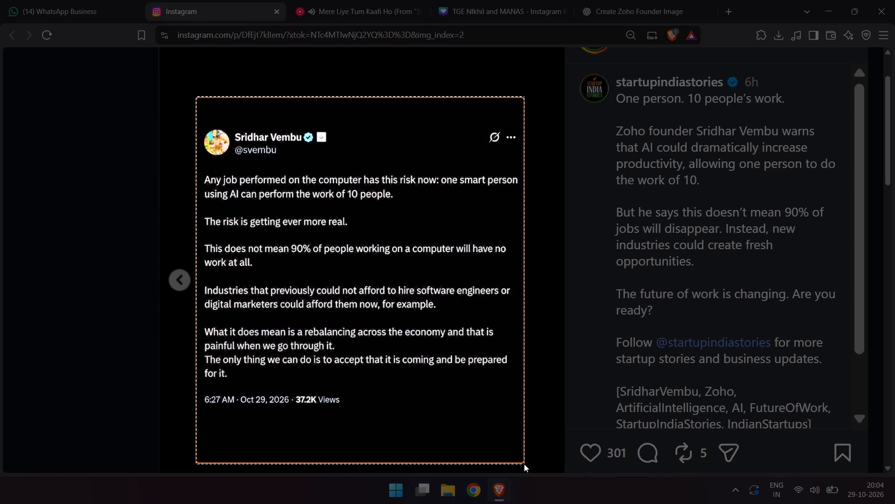
drag(524, 464, 523, 464)
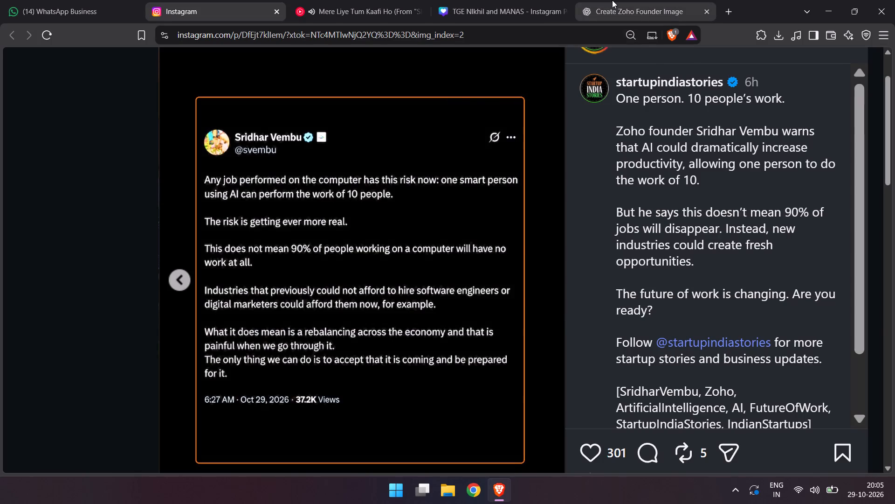
Back in the Canva design, delete the founder images and headline elements from page 4, keeping the TGE logo and red corner lines.
click(612, 0)
click(490, 0)
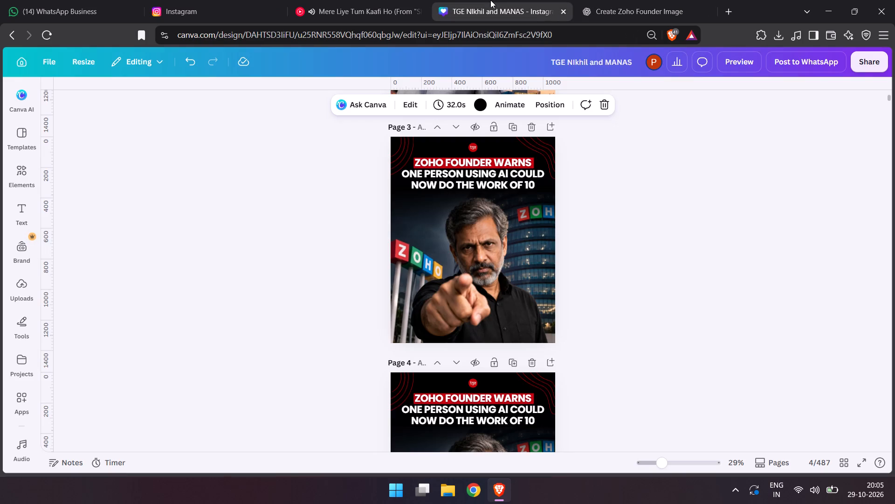
scroll(490, 371, down, 2)
click(462, 356)
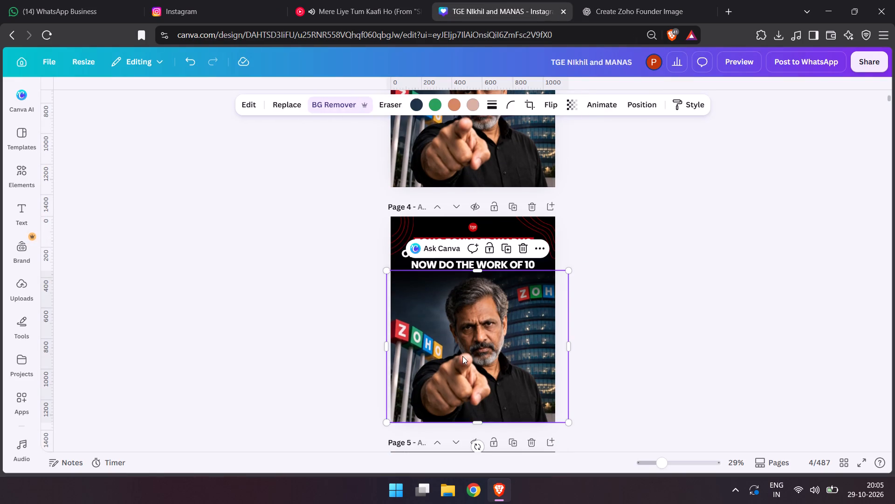
key(Delete)
click(490, 345)
key(Delete)
click(497, 259)
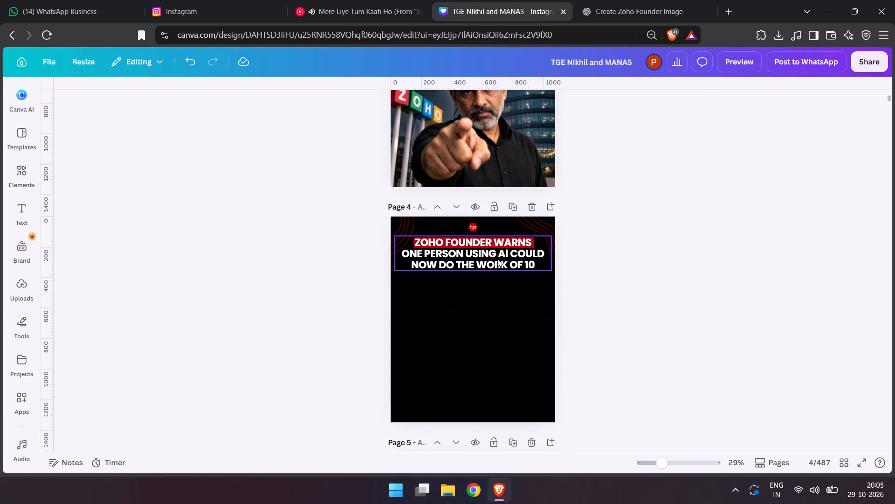
key(Delete)
click(494, 245)
key(Delete)
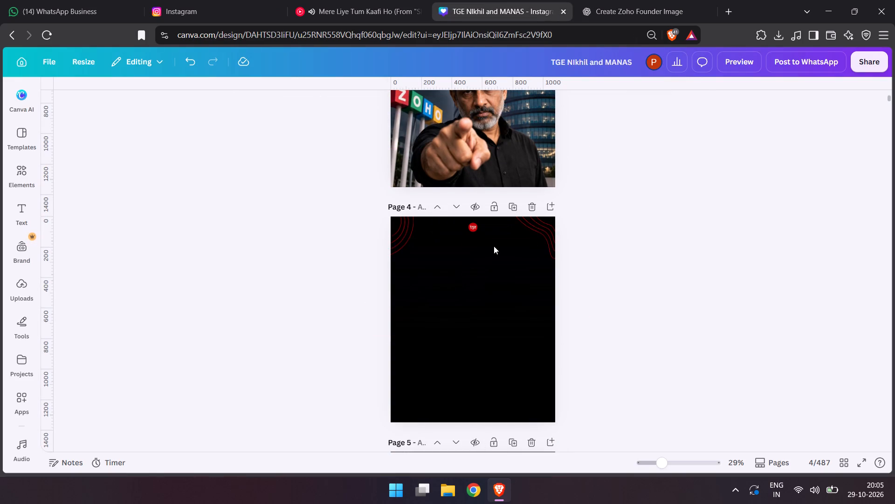
Paste the captured tweet screenshot onto the cleared page 4.
click(483, 331)
key(ctrl+v)
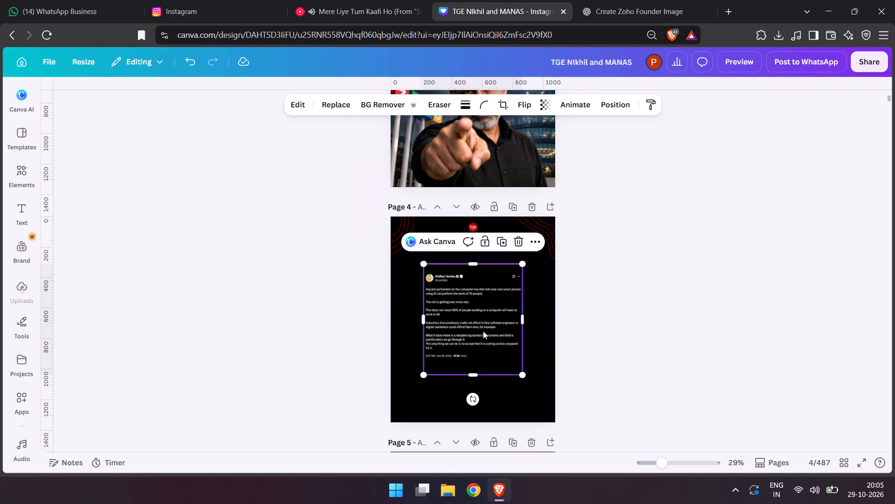
Crop thin strips off the top and bottom edges of the founder's tweet screenshot on page 4.
click(314, 342)
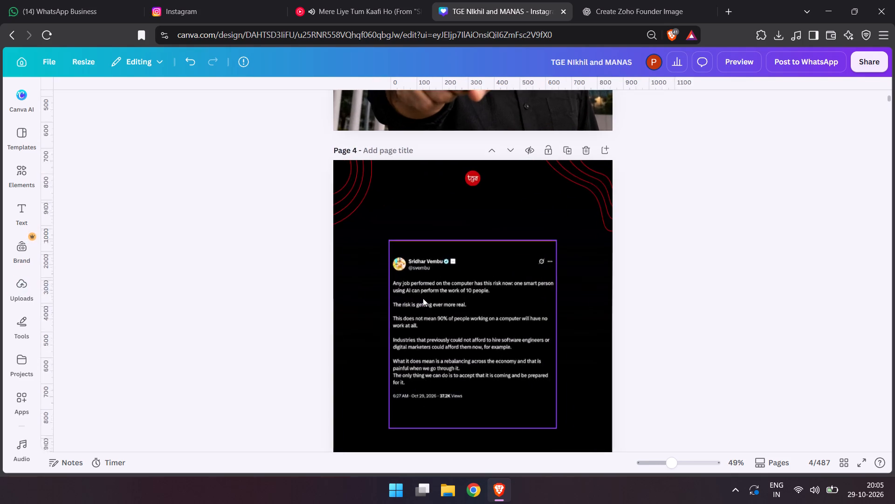
click(423, 298)
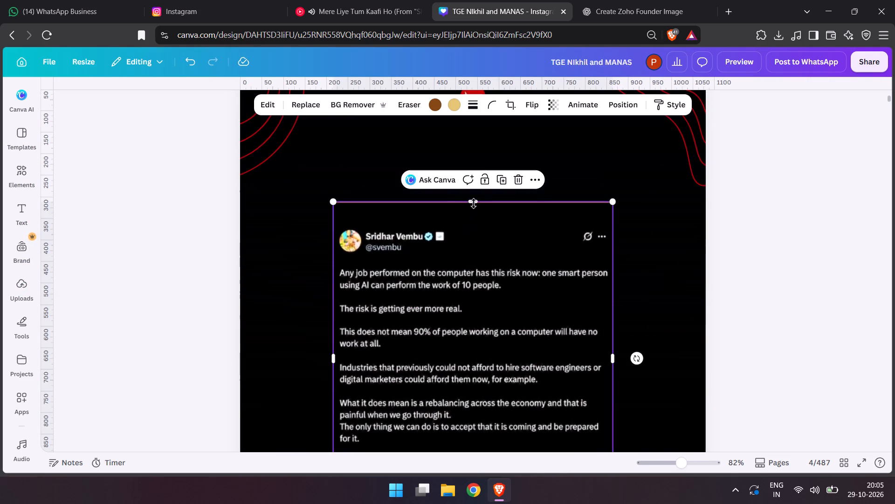
click(466, 185)
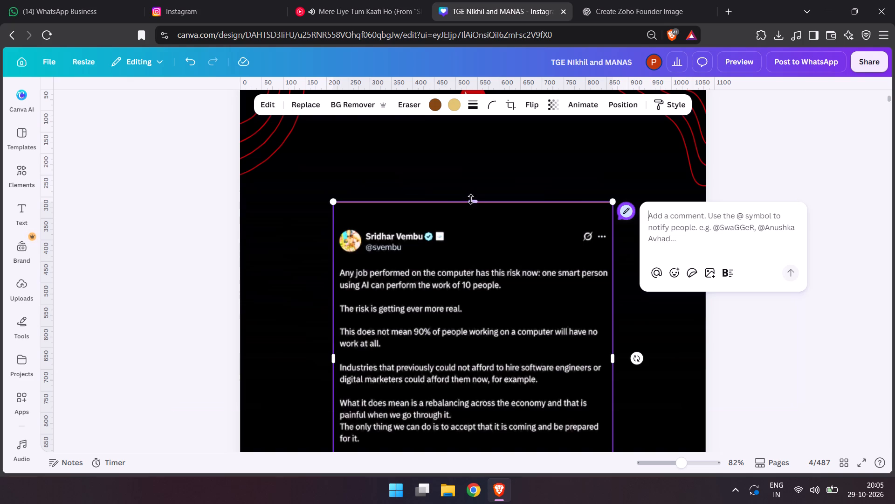
drag(471, 204, 473, 209)
scroll(473, 209, down, 2)
click(552, 388)
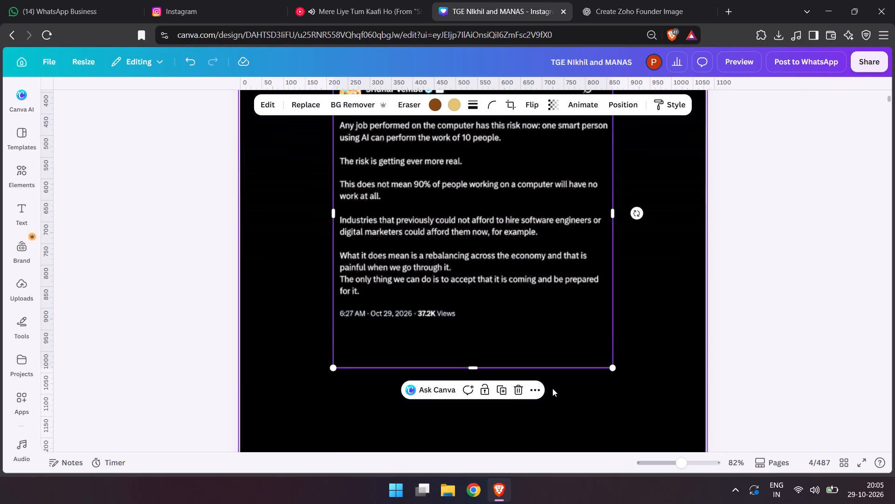
click(509, 346)
drag(475, 368, 484, 364)
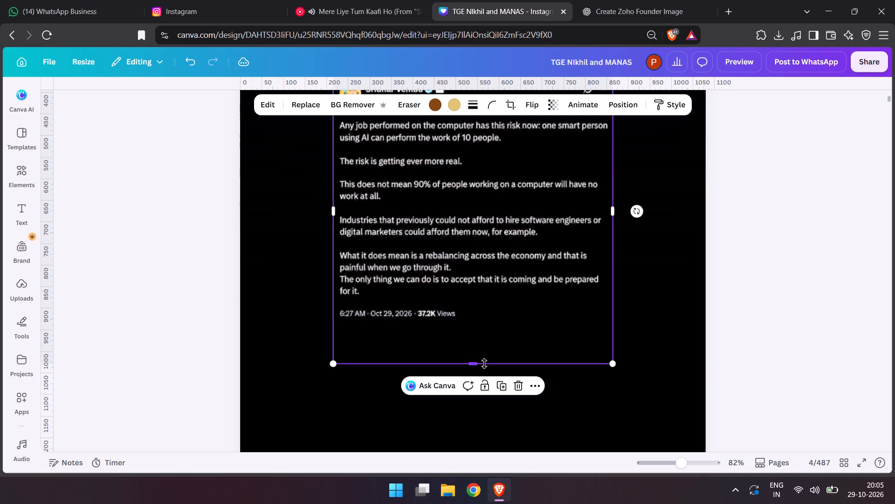
double_click(574, 400)
Add a solid bright red border to the founder's tweet screenshot on page 4.
click(475, 334)
click(475, 101)
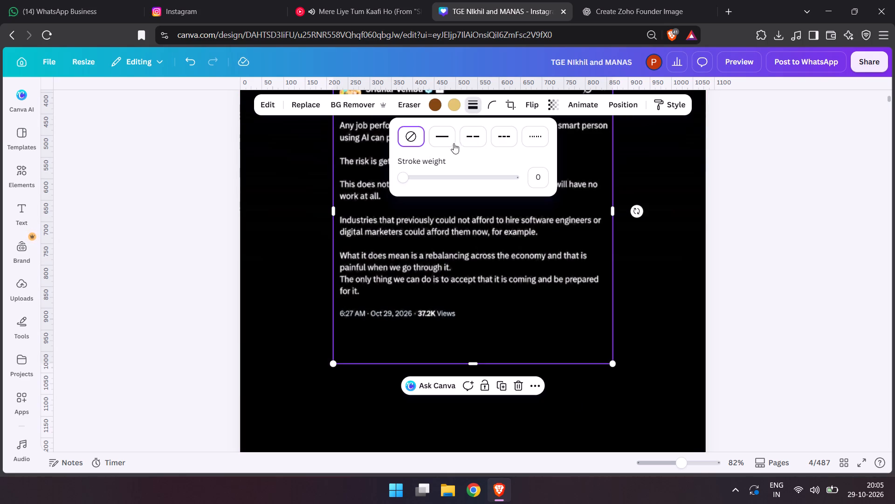
click(447, 140)
click(463, 110)
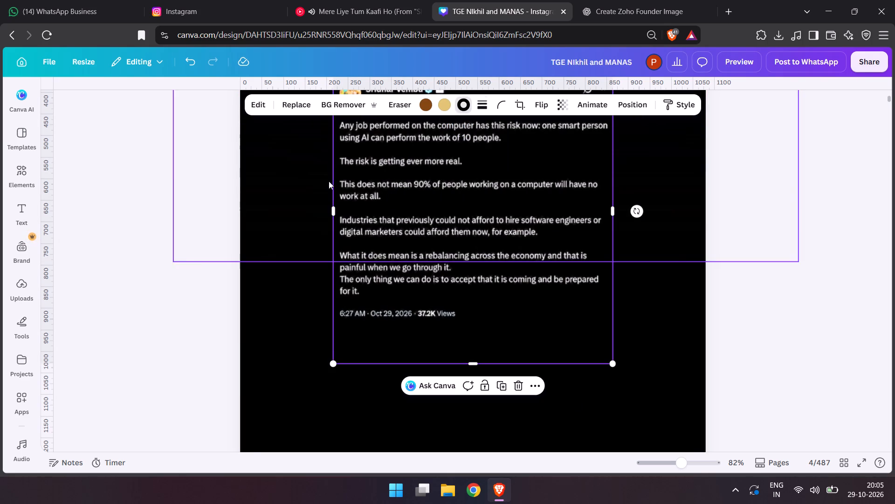
click(132, 175)
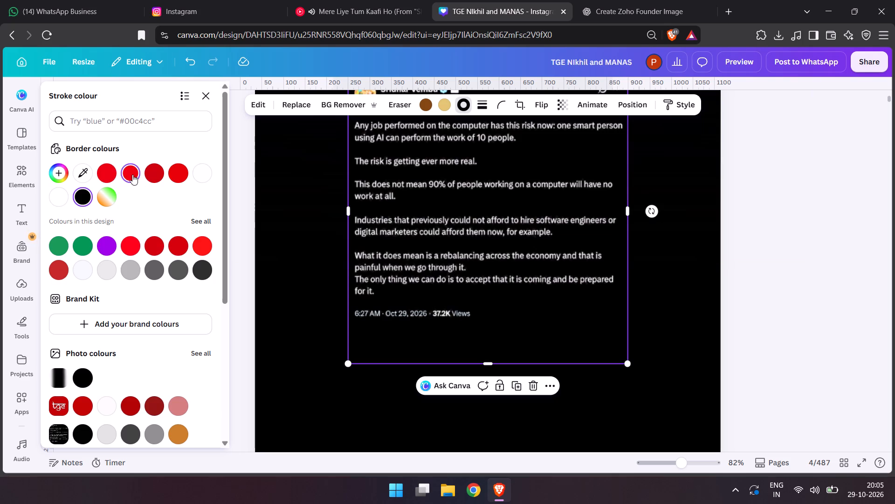
click(108, 168)
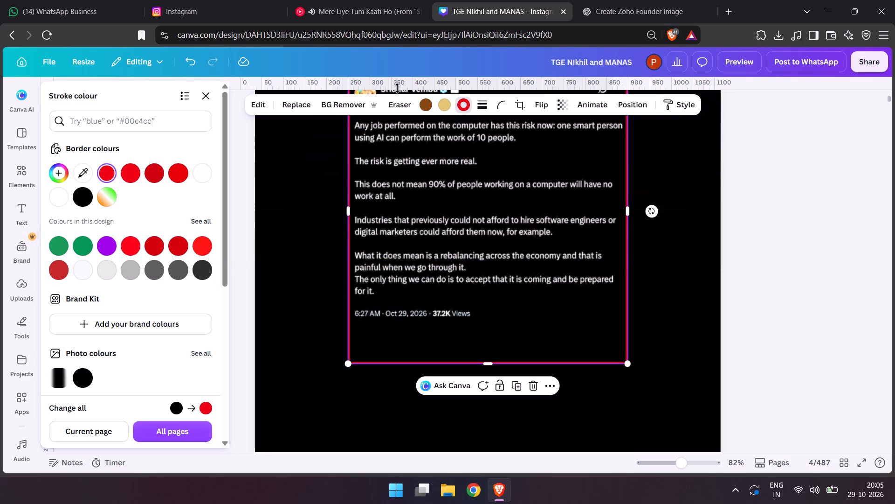
Round the corners of the tweet screenshot to 12.
click(501, 103)
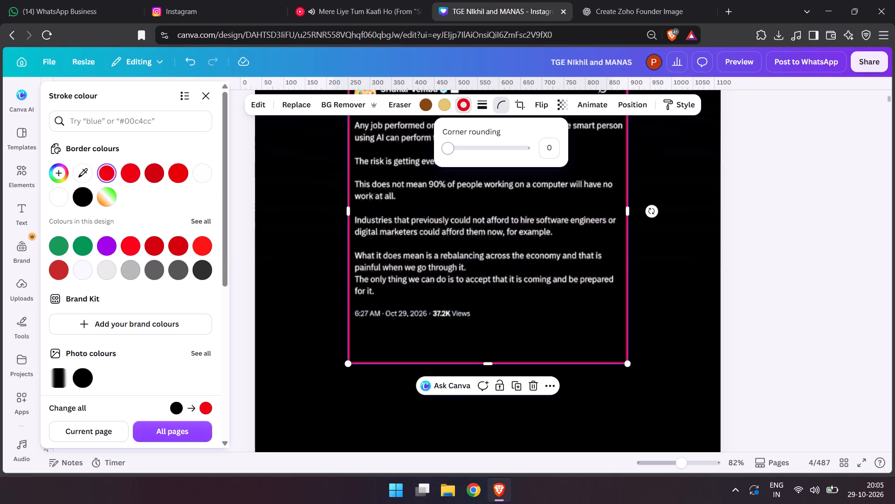
click(456, 149)
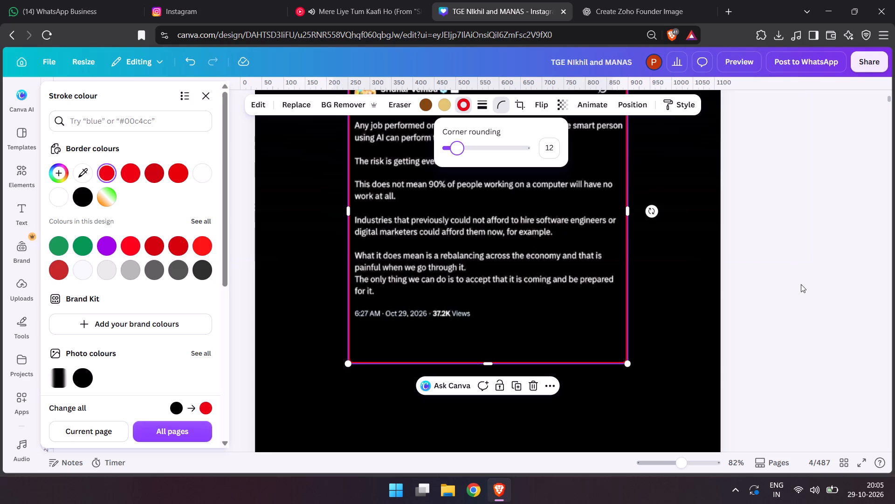
double_click(801, 284)
right_click(801, 284)
double_click(780, 351)
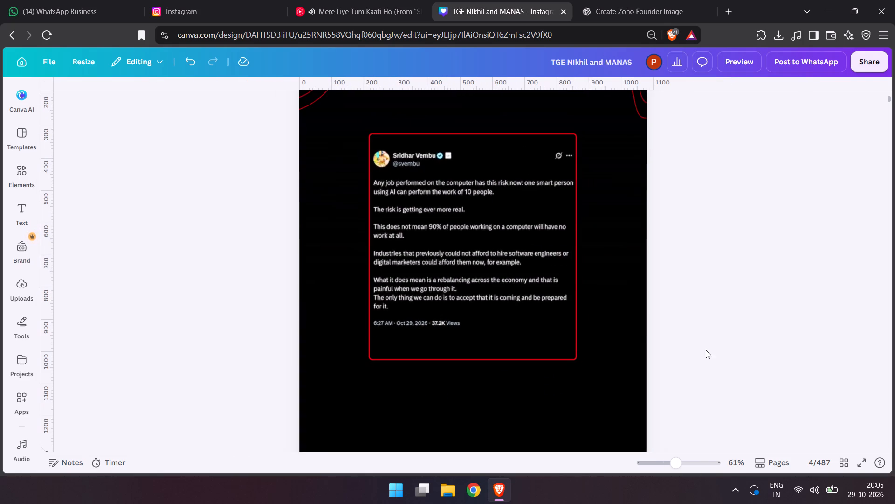
Enlarge the tweet screenshot to about 850 px wide and centre it horizontally below the logo on page 4.
drag(504, 269, 507, 283)
double_click(227, 347)
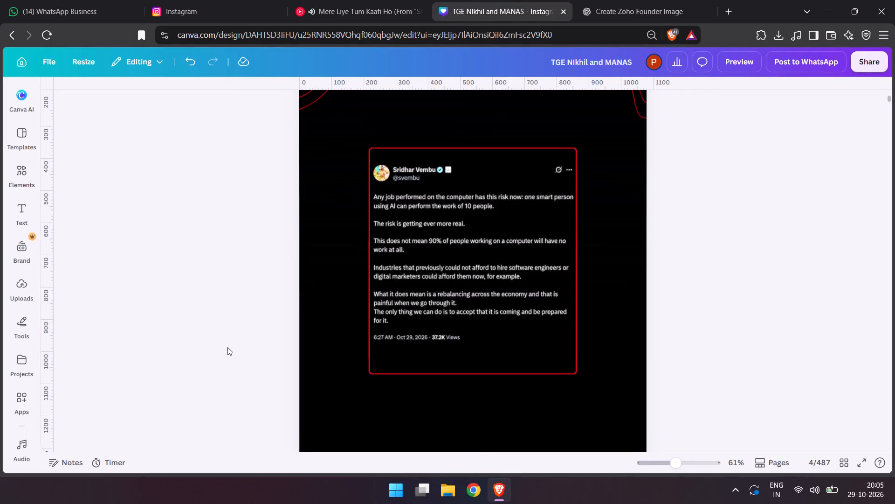
drag(469, 278, 453, 262)
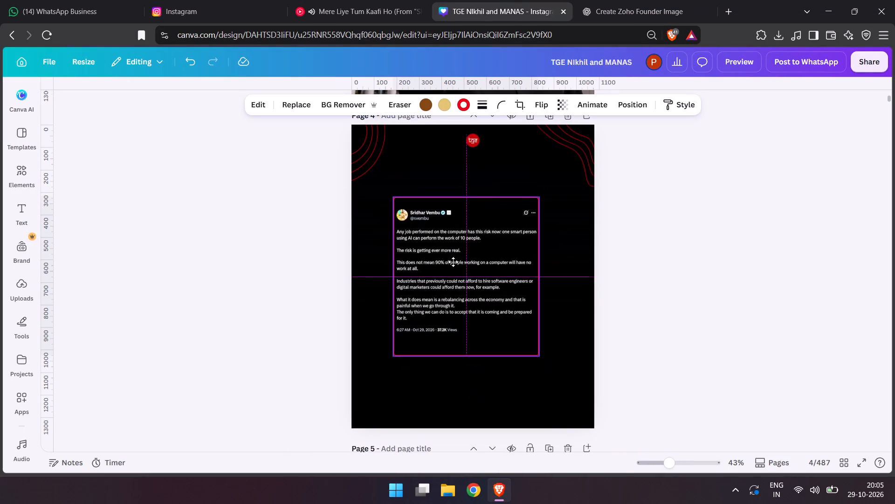
drag(453, 262, 447, 251)
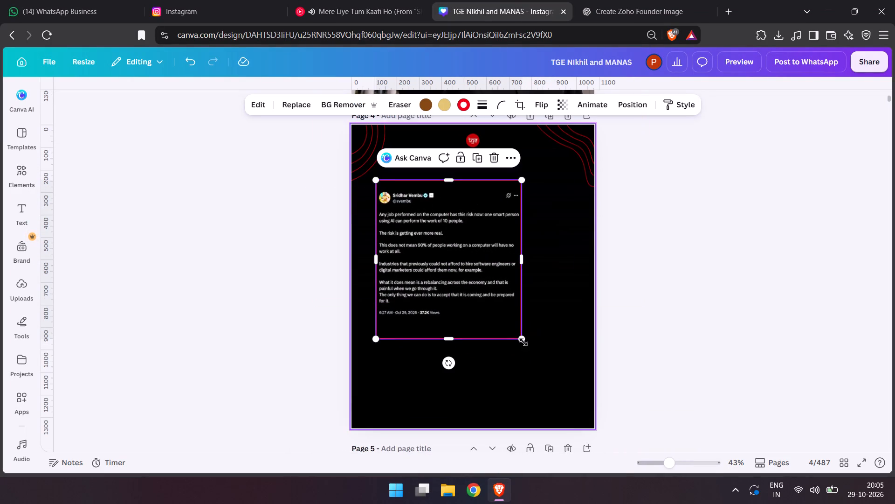
drag(521, 338, 570, 377)
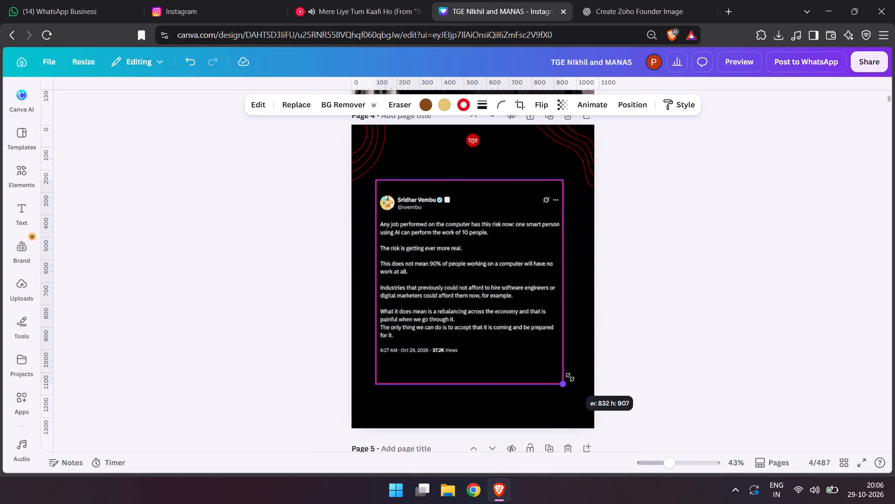
drag(570, 377, 574, 382)
drag(444, 296, 449, 296)
double_click(191, 275)
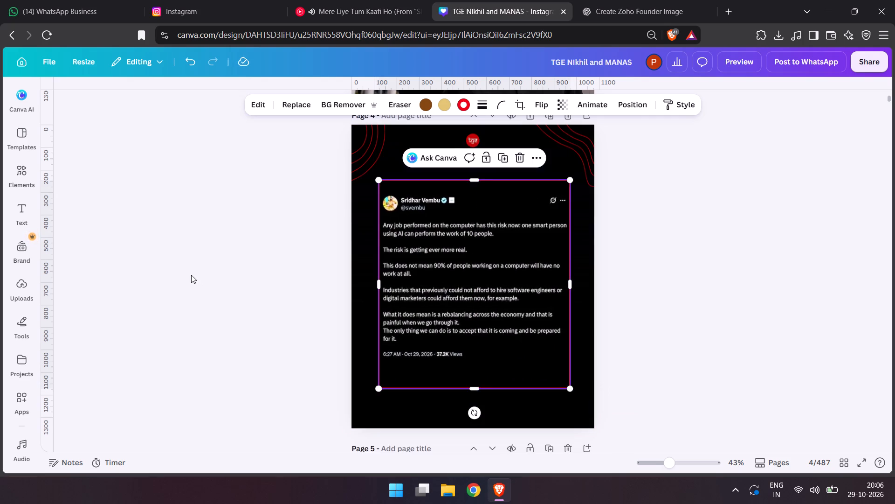
Copy the dark red-glow grid background from the market valuations page 6 and paste it onto page 4.
scroll(191, 275, down, 7)
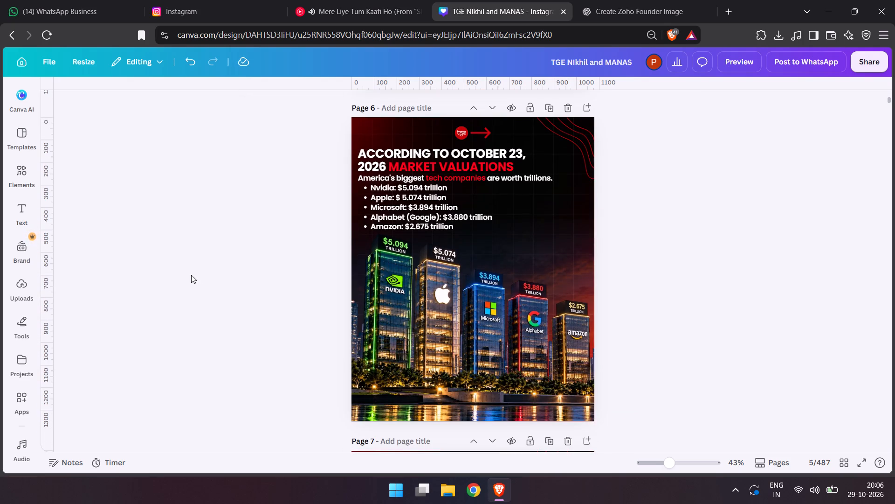
click(464, 248)
click(639, 100)
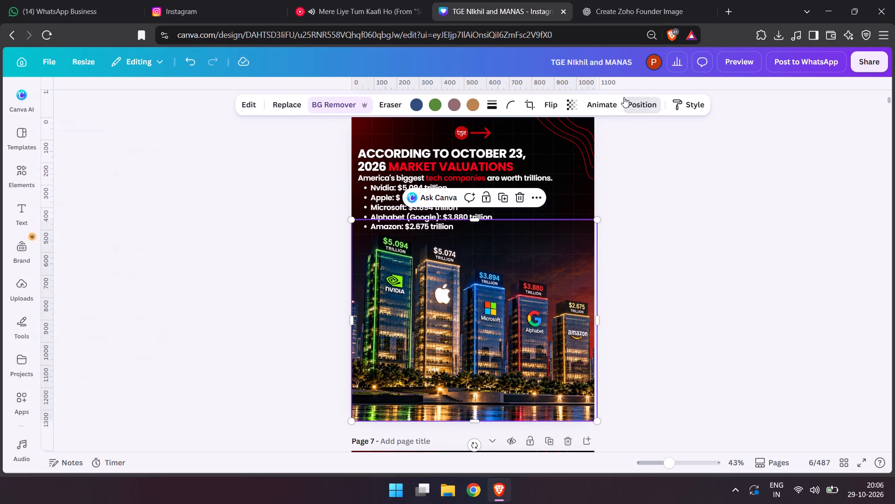
click(168, 158)
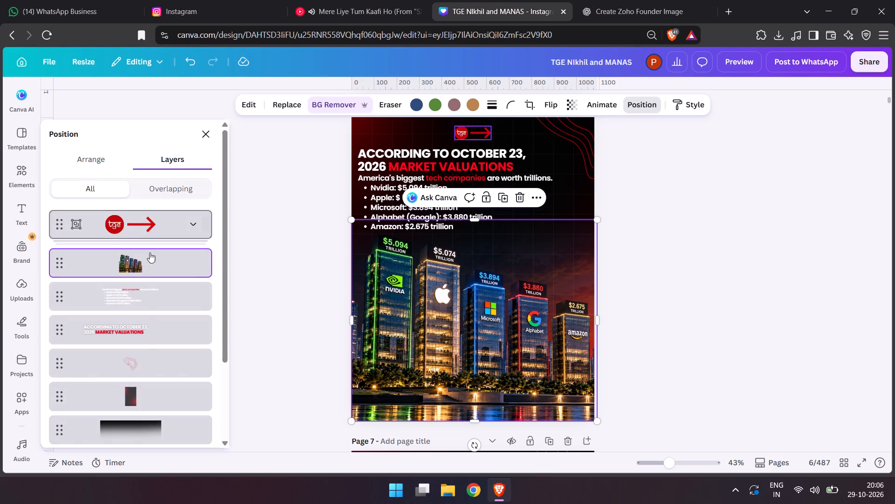
click(142, 398)
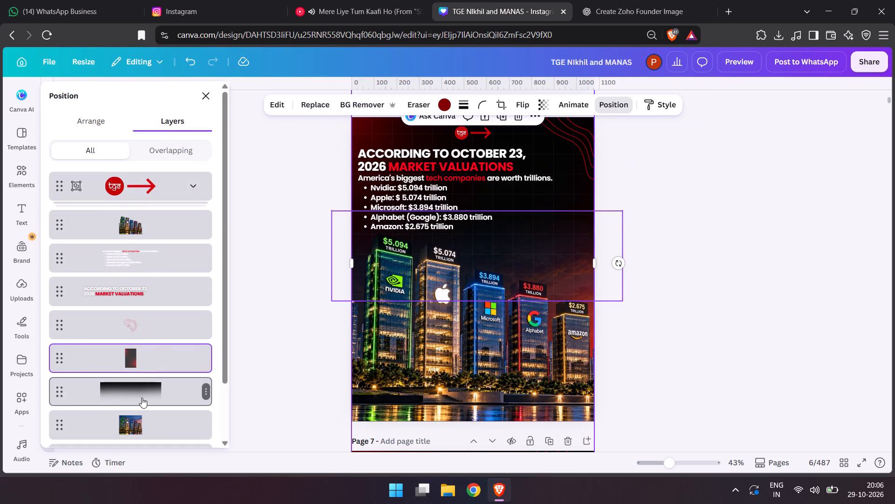
click(153, 349)
key(ctrl+c)
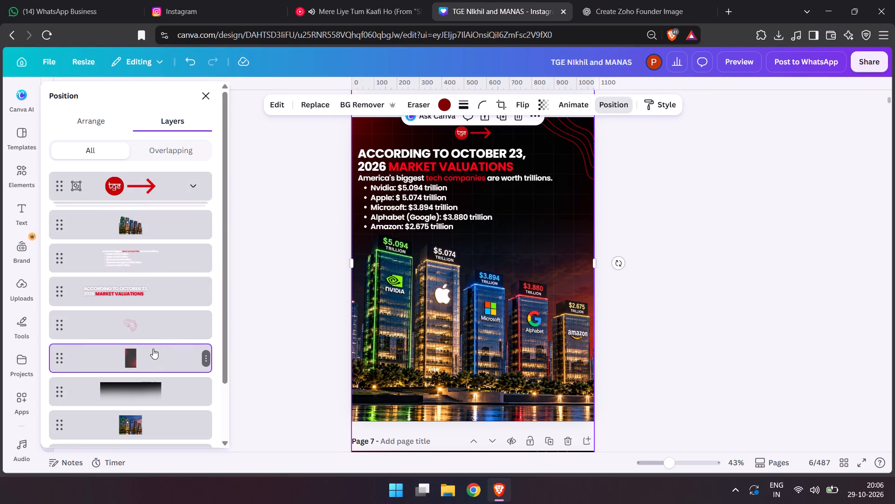
scroll(361, 282, up, 6)
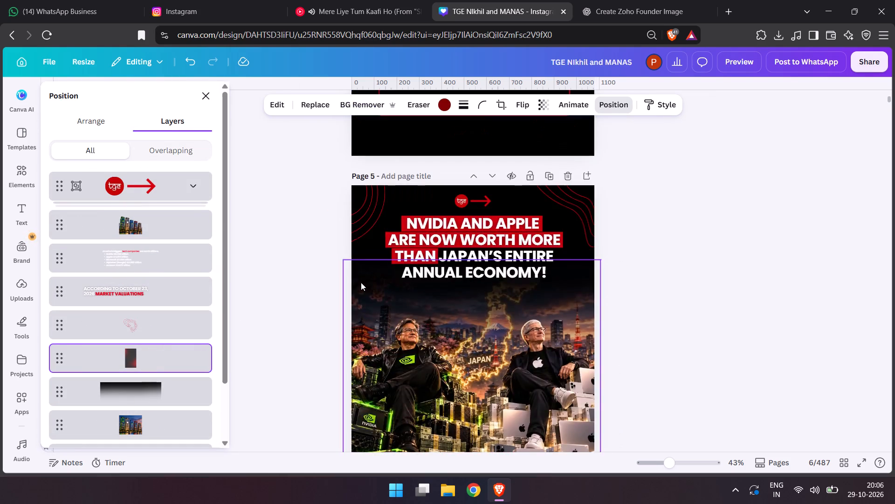
scroll(361, 282, up, 5)
click(441, 302)
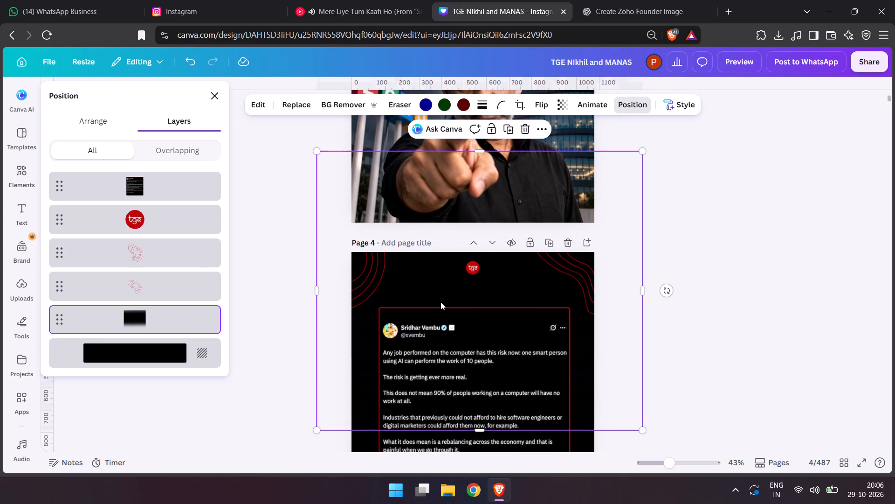
key(ctrl+v)
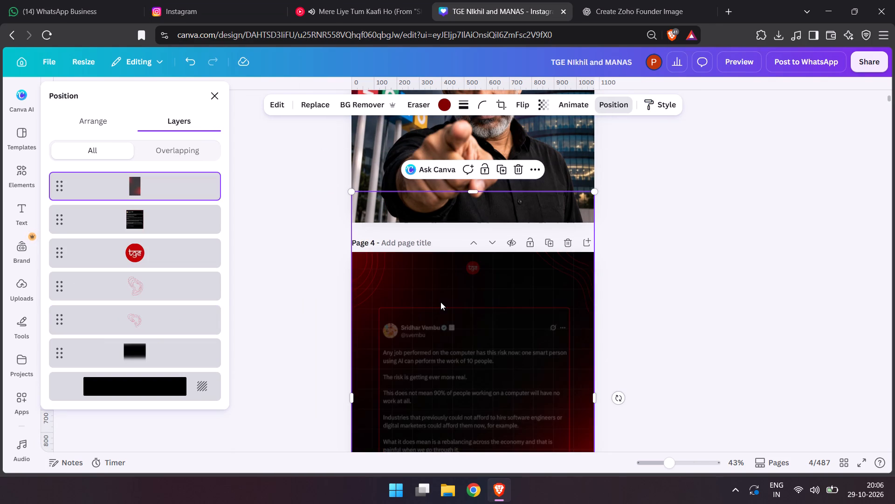
Set the pasted grid background's transparency value to 100.
click(543, 105)
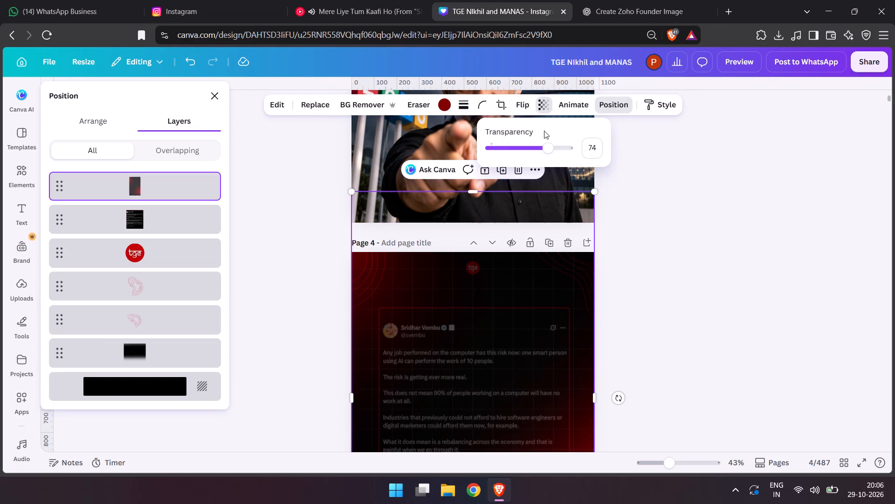
drag(552, 151, 620, 150)
Send the grid background on page 4 backward behind the tweet screenshot, the tge logo and the red corner lines.
click(477, 358)
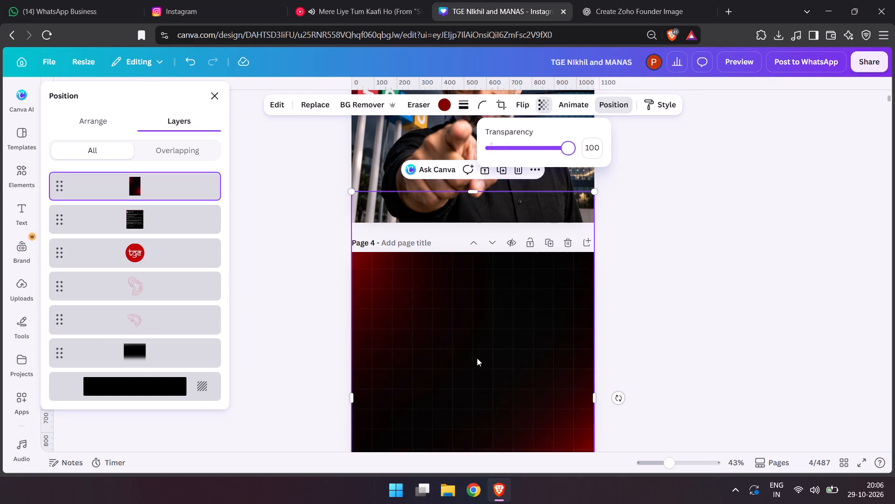
key(ctrl+bracketleft)
key(ctrl+bracketleft)
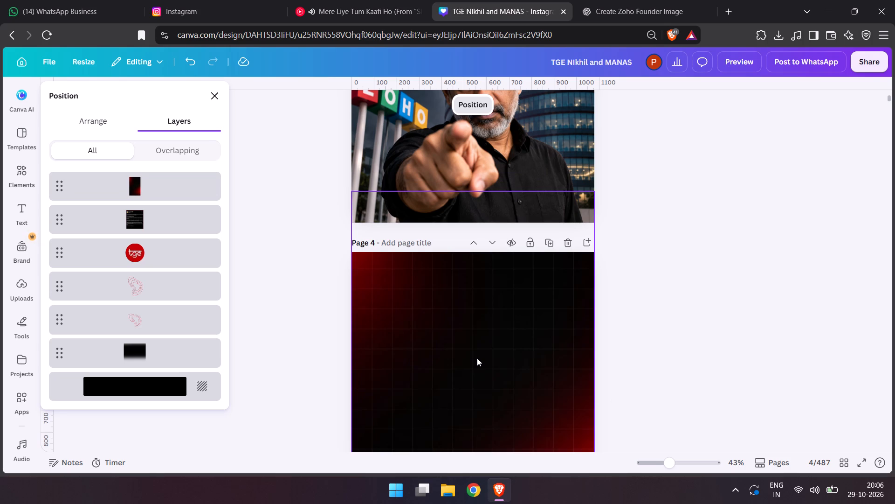
key(ctrl+bracketleft)
key(ctrl+bracketleft)
scroll(477, 358, down, 1)
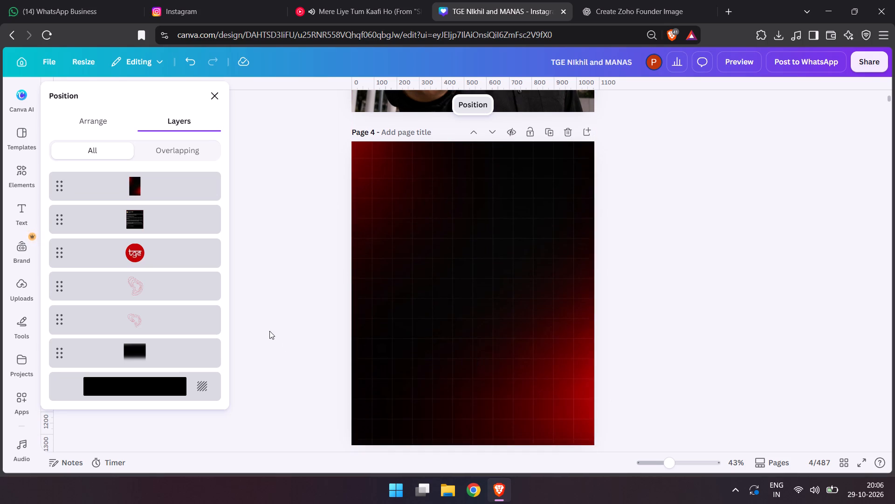
click(270, 331)
click(489, 322)
key(ctrl+bracketleft)
key(ctrl+bracketleft)
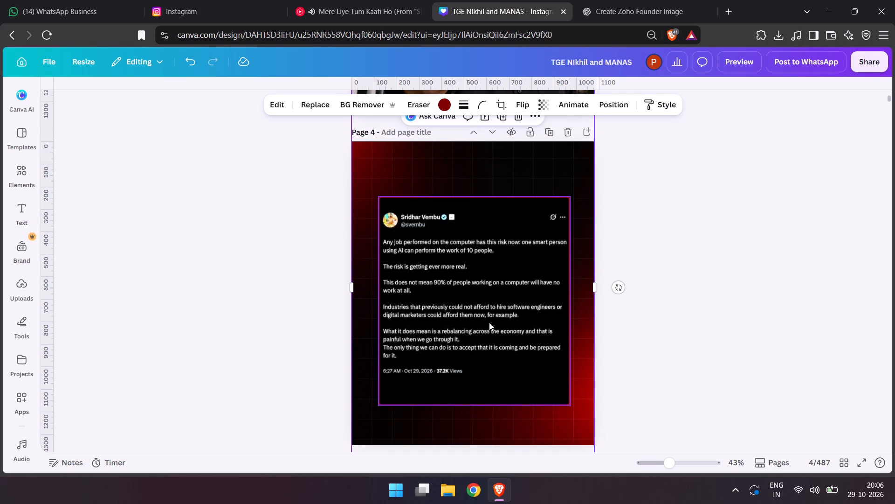
key(ctrl+bracketleft)
key(ctrl+bracketleft)
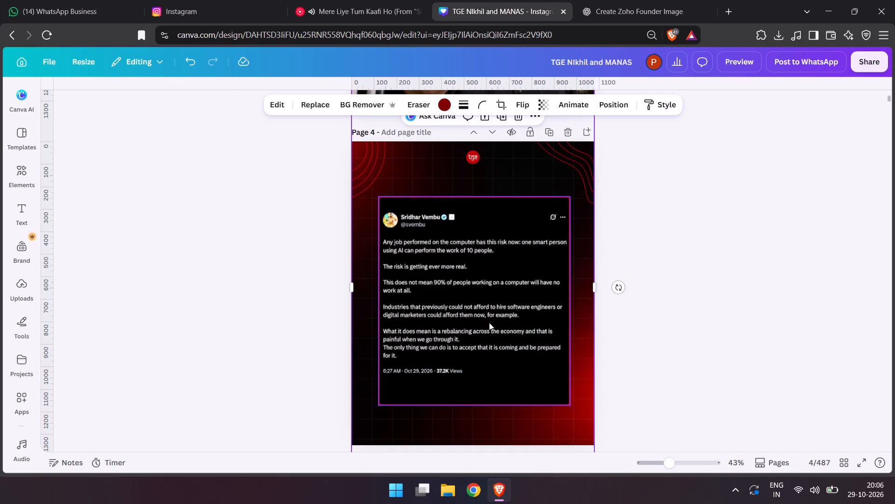
Shift the tge logo on page 4 slightly so it lines up with the tweet screenshot's centre.
click(471, 155)
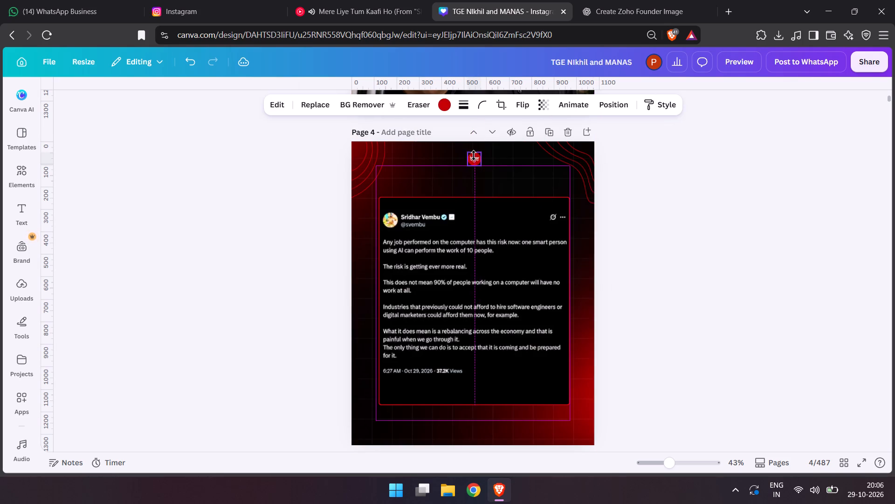
double_click(274, 269)
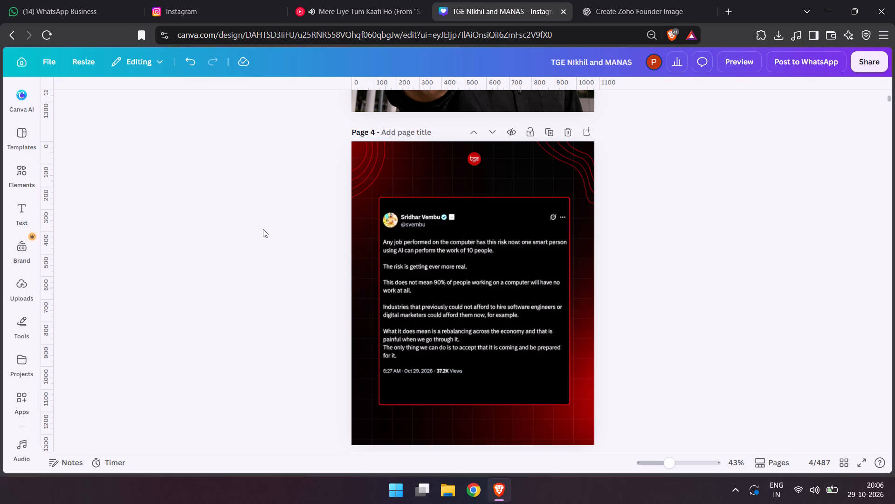
Replace the tge logo on page 3 with a copy of page 8's logo-and-arrow group.
scroll(263, 229, up, 5)
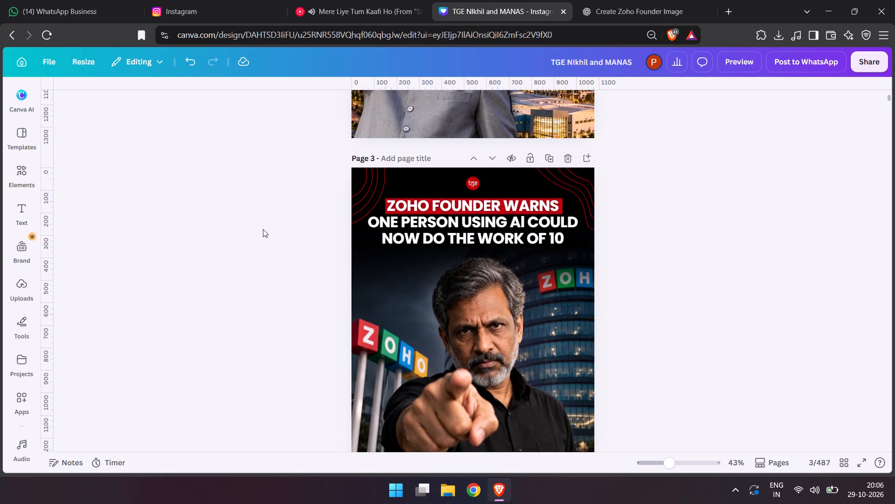
scroll(263, 229, up, 6)
scroll(268, 228, down, 3)
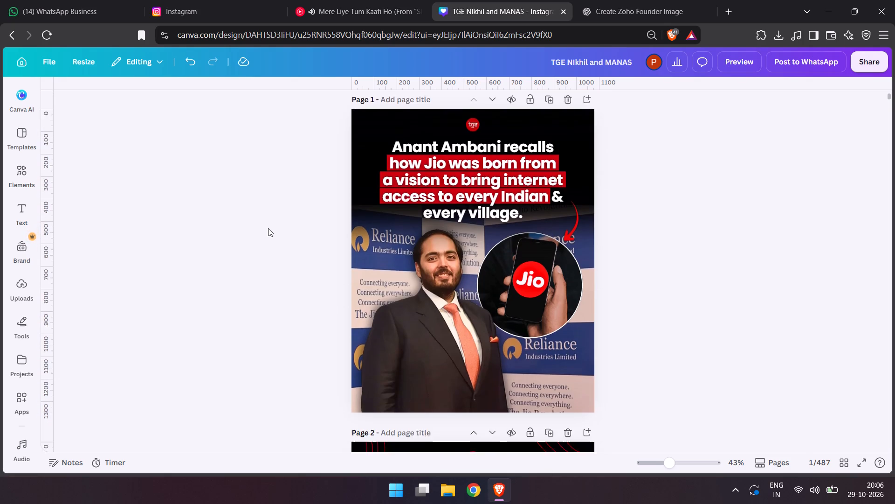
scroll(268, 228, down, 13)
scroll(268, 228, up, 3)
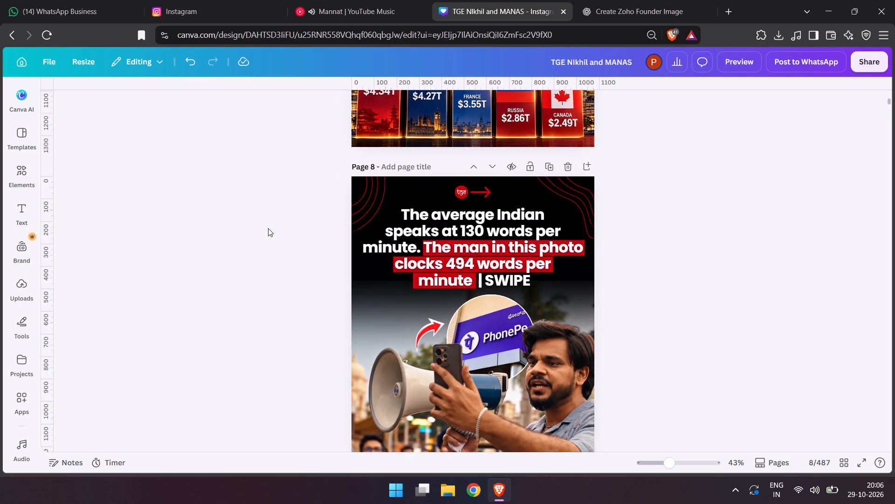
click(461, 199)
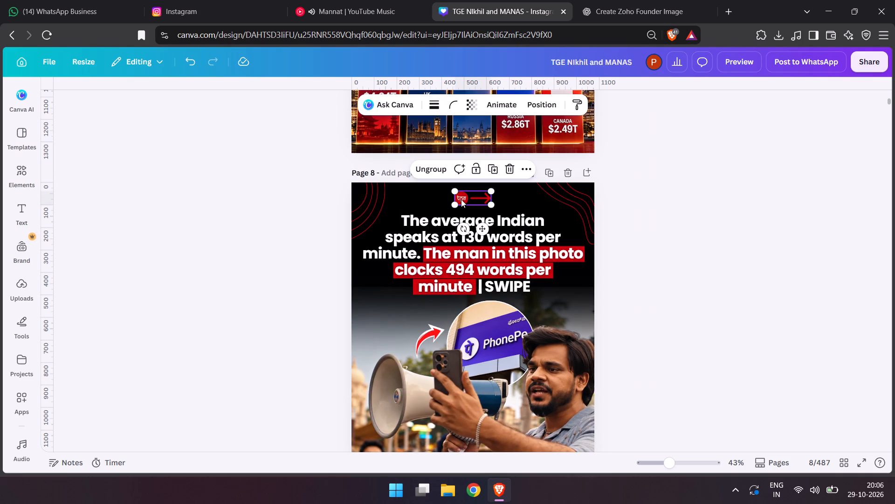
key(ctrl+c)
scroll(461, 199, up, 8)
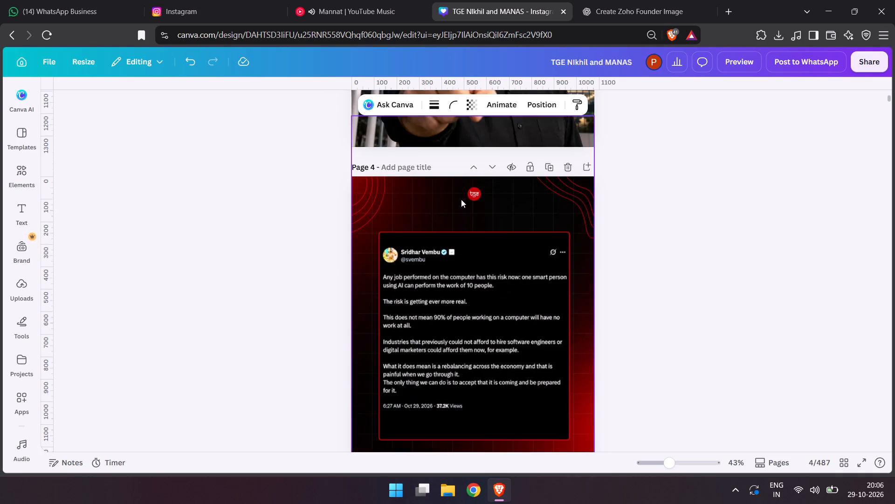
scroll(461, 199, up, 3)
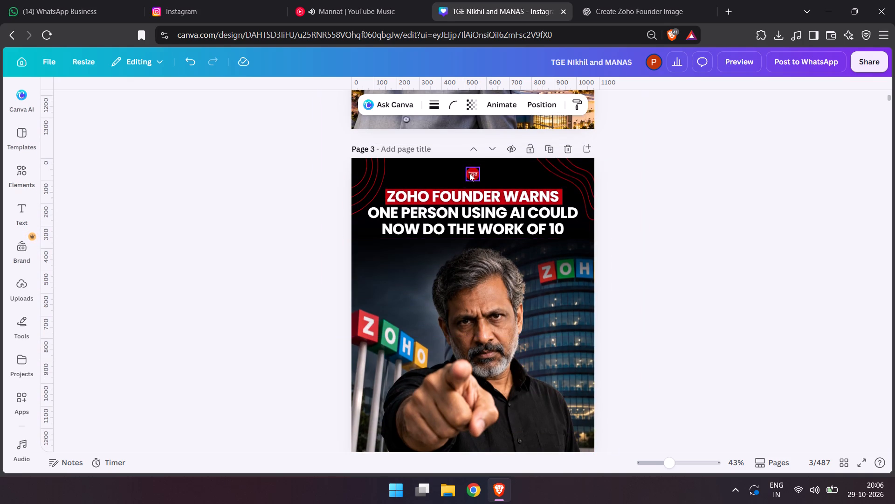
click(469, 173)
key(Delete)
key(ctrl+v)
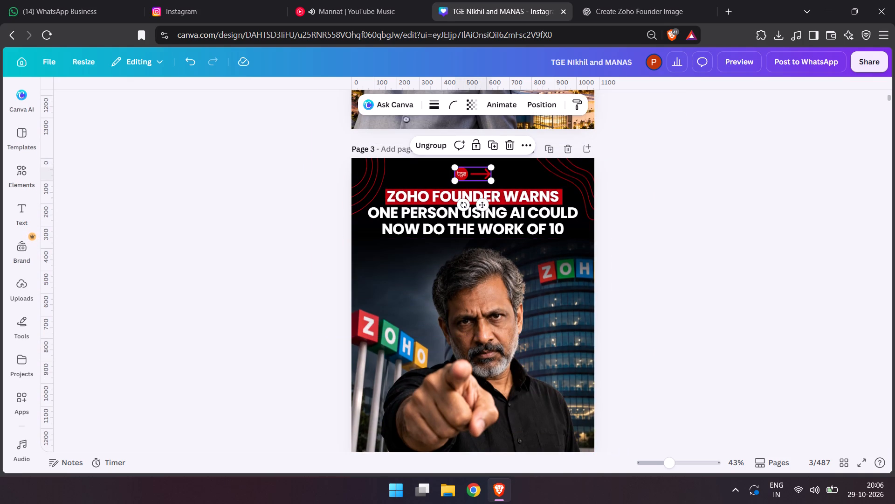
double_click(311, 222)
Look through the other post pages for a small swipe caption that can be reused on page 3.
scroll(311, 282, down, 3)
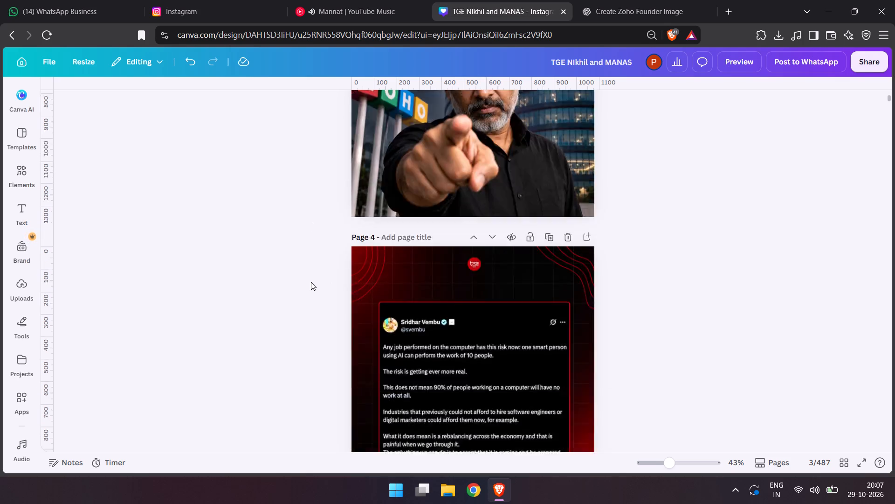
scroll(311, 282, down, 18)
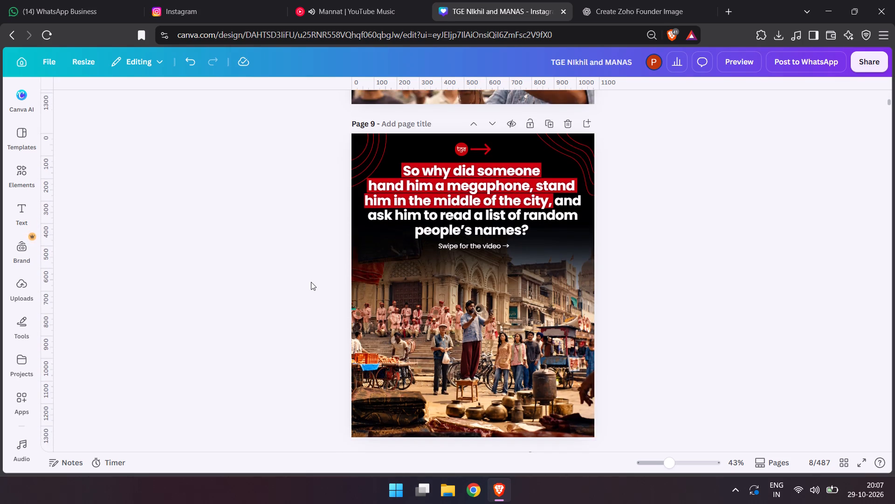
scroll(311, 282, down, 1)
scroll(473, 202, down, 3)
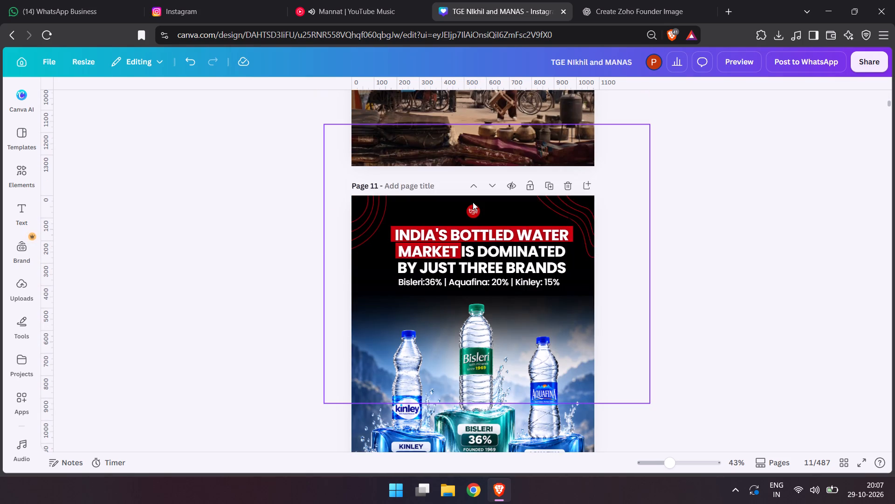
scroll(473, 202, down, 13)
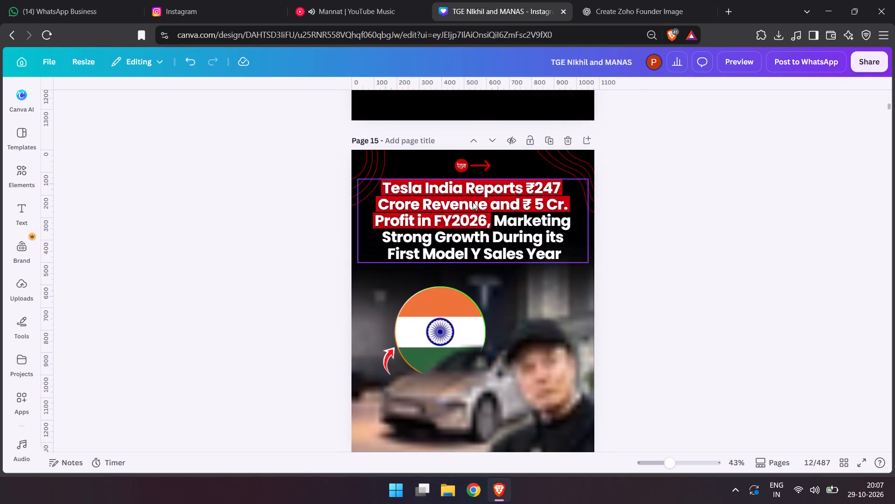
scroll(473, 202, right, 1)
scroll(473, 202, down, 3)
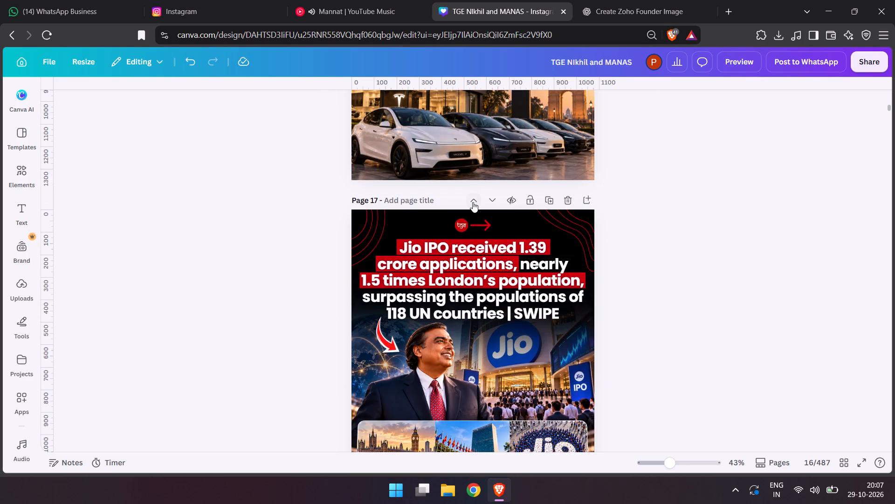
scroll(473, 202, down, 10)
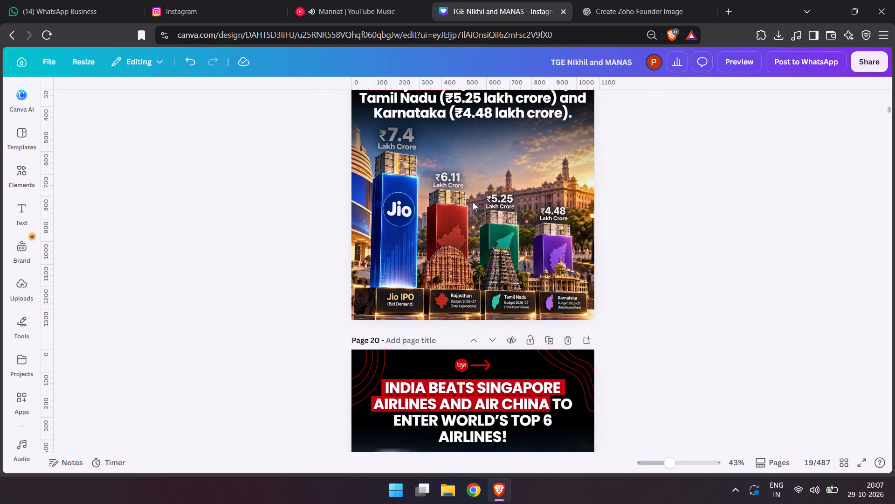
scroll(473, 202, down, 12)
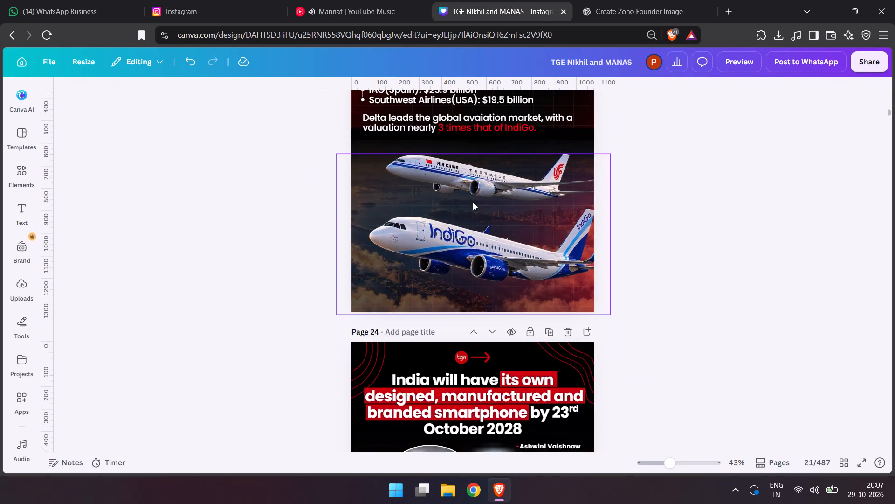
scroll(473, 202, down, 10)
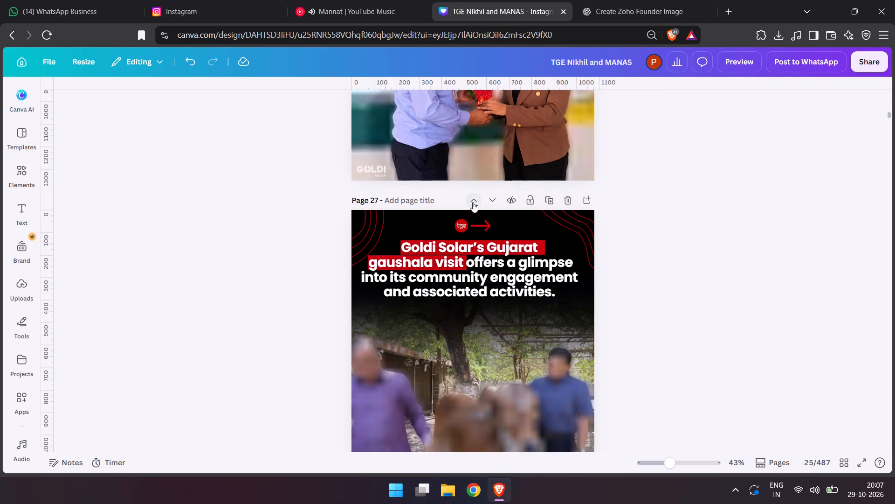
scroll(473, 202, down, 12)
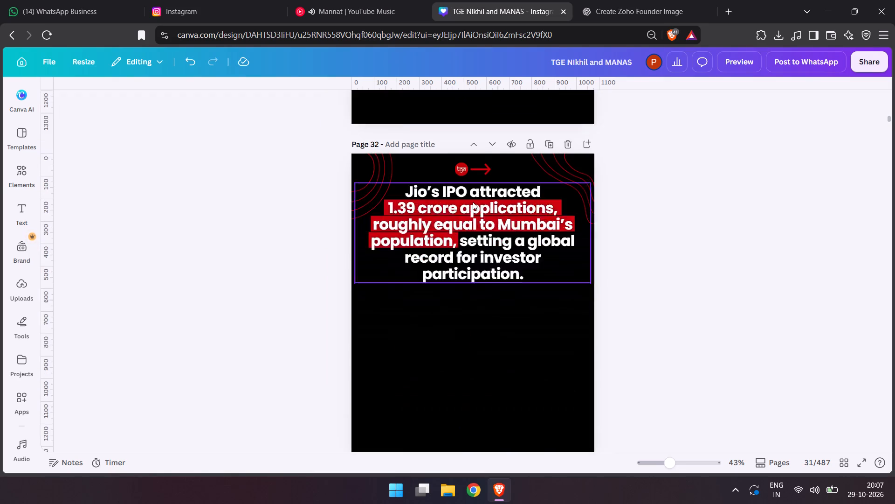
scroll(473, 202, down, 7)
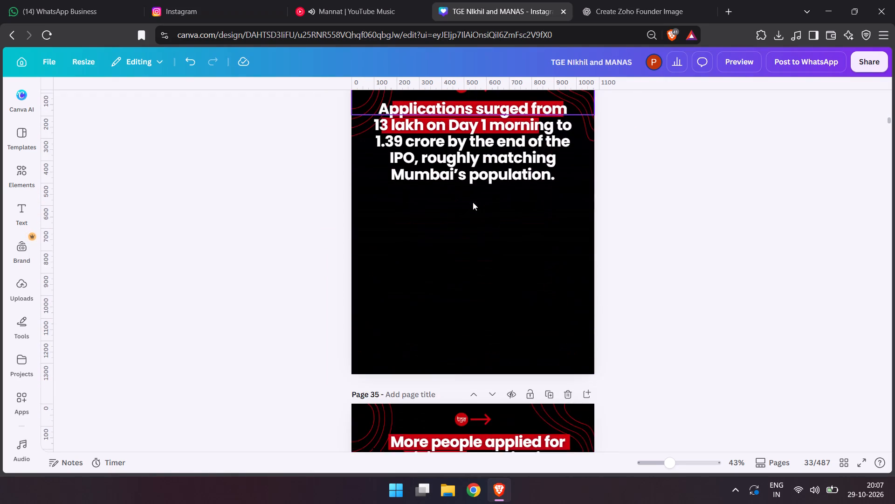
scroll(473, 202, down, 9)
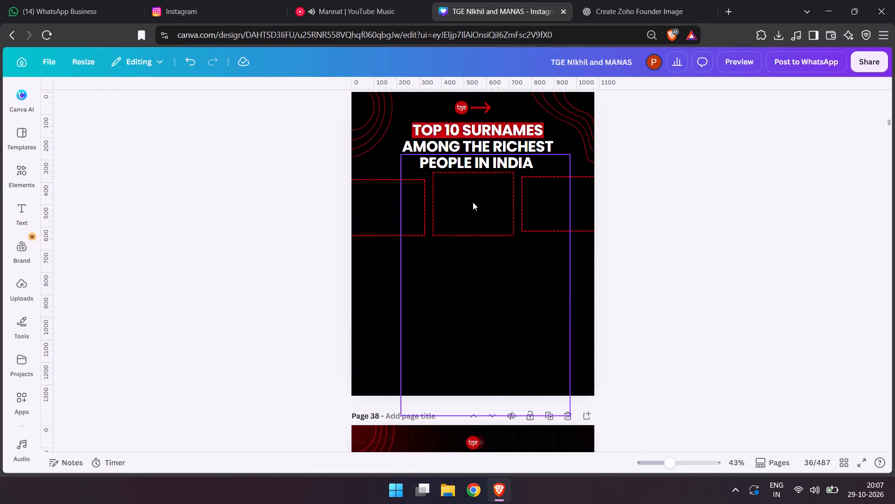
scroll(473, 202, up, 10)
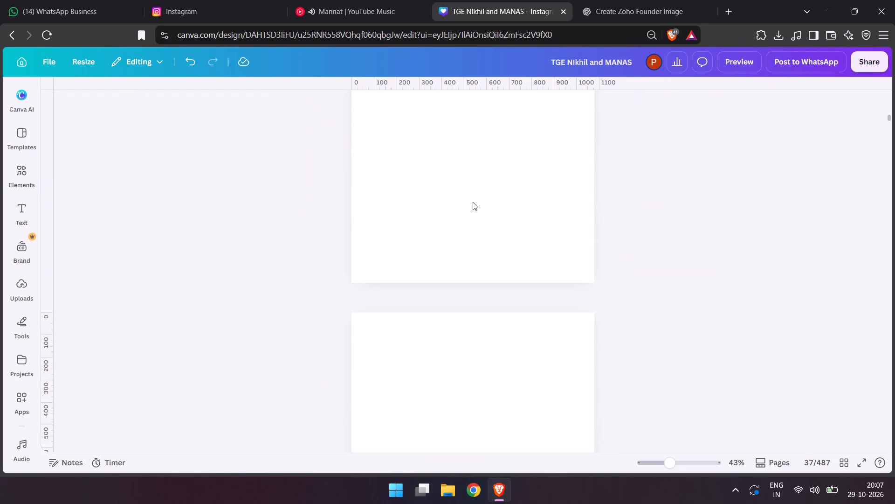
scroll(473, 202, up, 12)
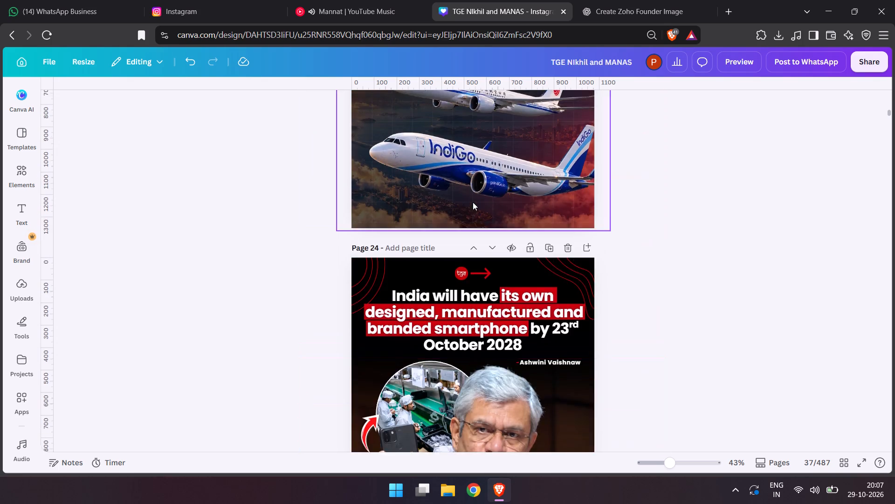
scroll(473, 202, up, 12)
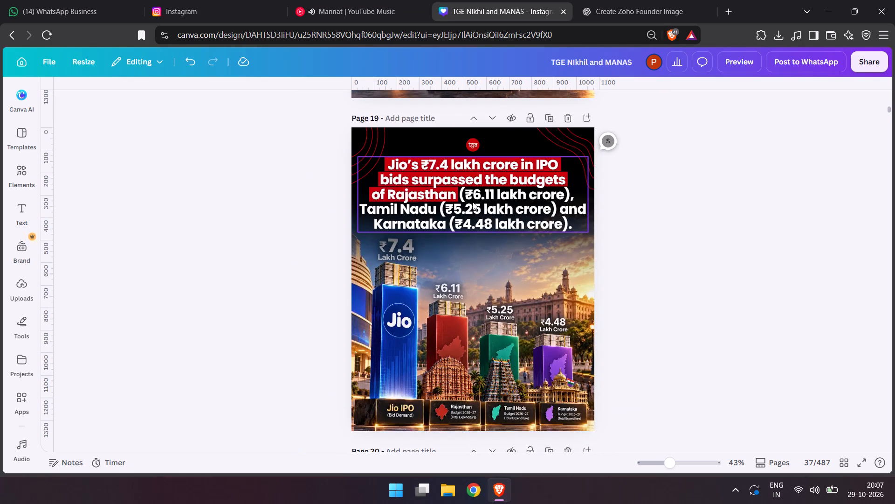
scroll(473, 202, up, 12)
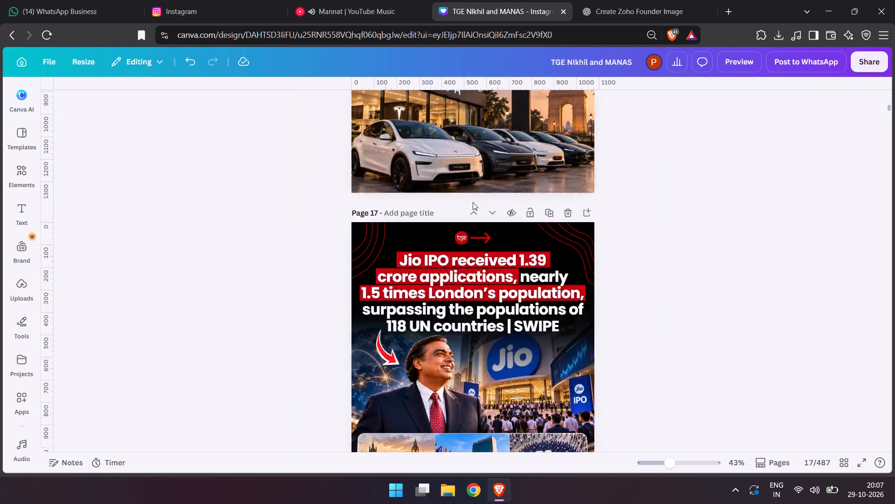
scroll(473, 202, up, 12)
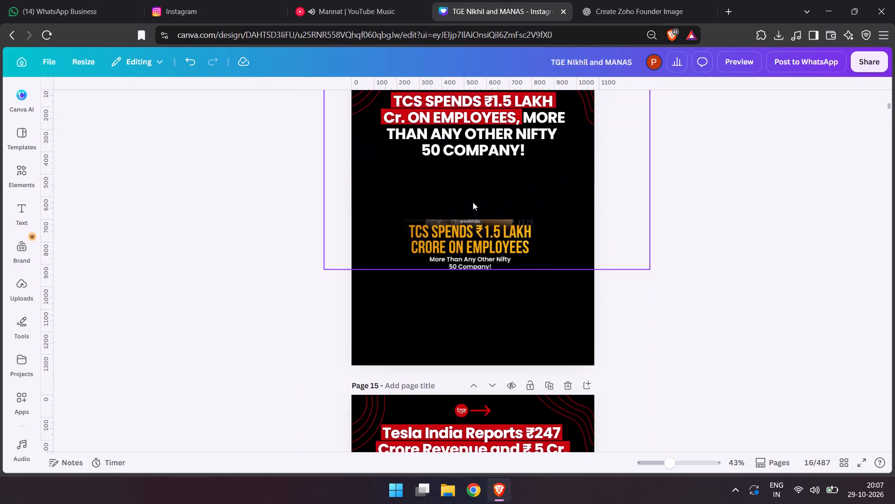
scroll(473, 202, up, 10)
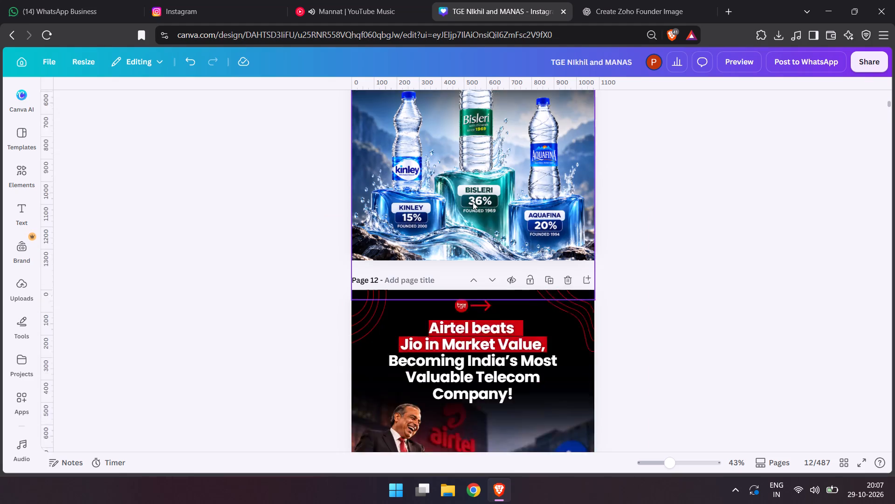
scroll(473, 202, up, 6)
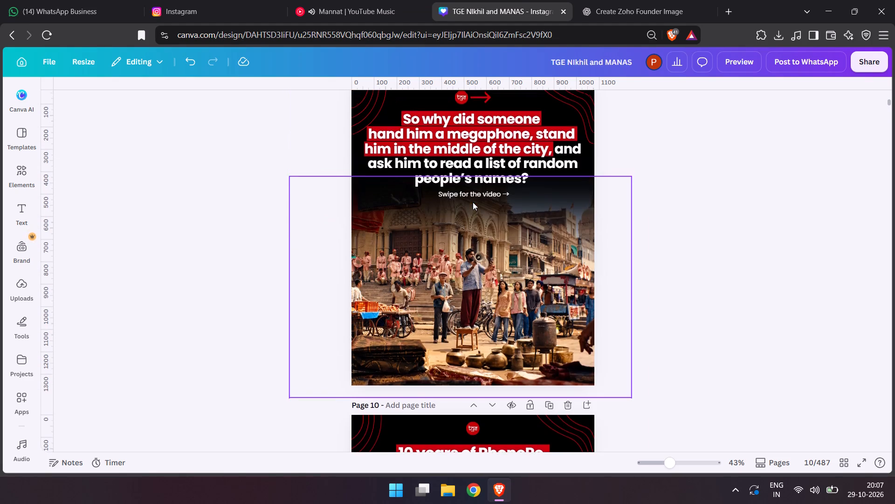
Copy the "Swipe for the video →" text from page 9 and paste it onto page 3.
click(471, 197)
key(ctrl+c)
scroll(471, 197, up, 2)
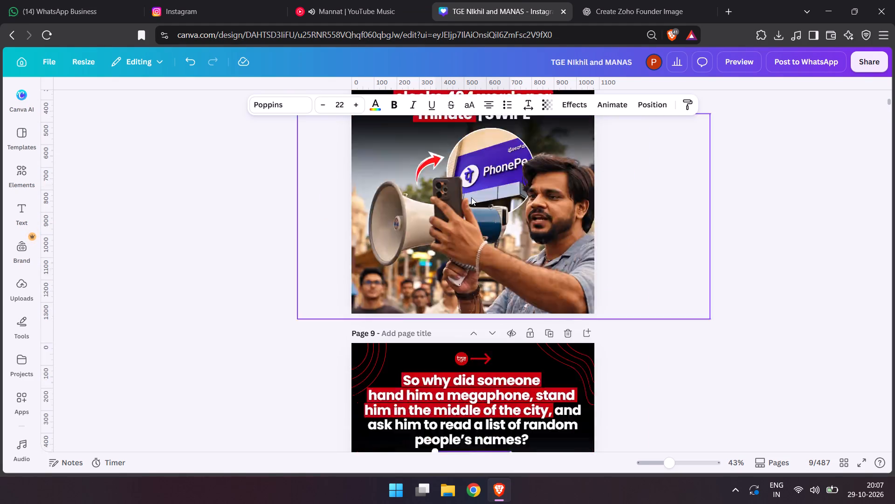
scroll(471, 197, up, 10)
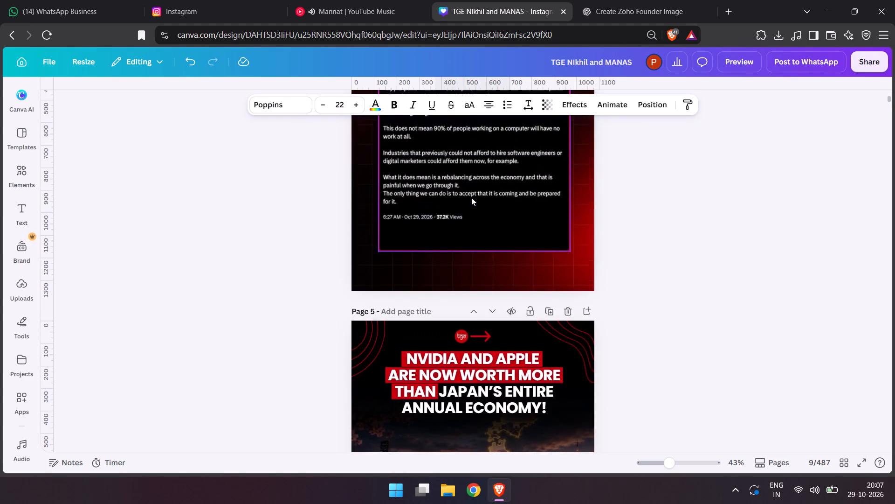
scroll(471, 197, up, 3)
click(471, 197)
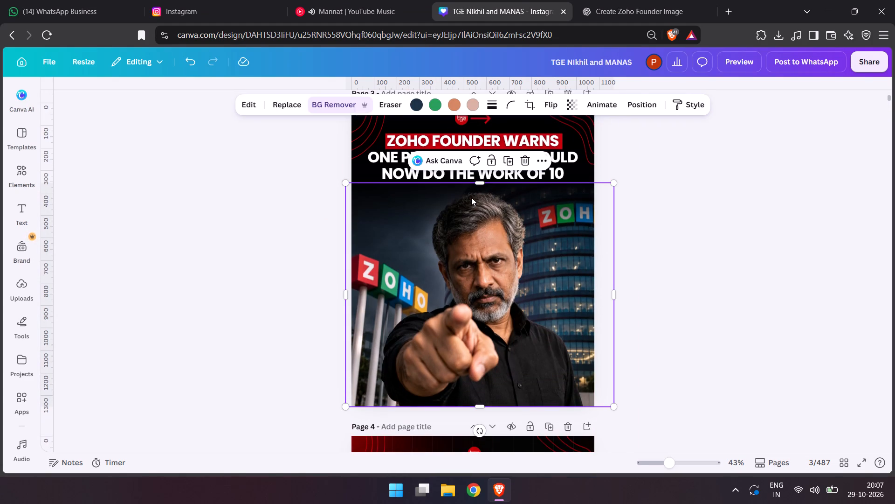
key(ctrl+v)
click(482, 214)
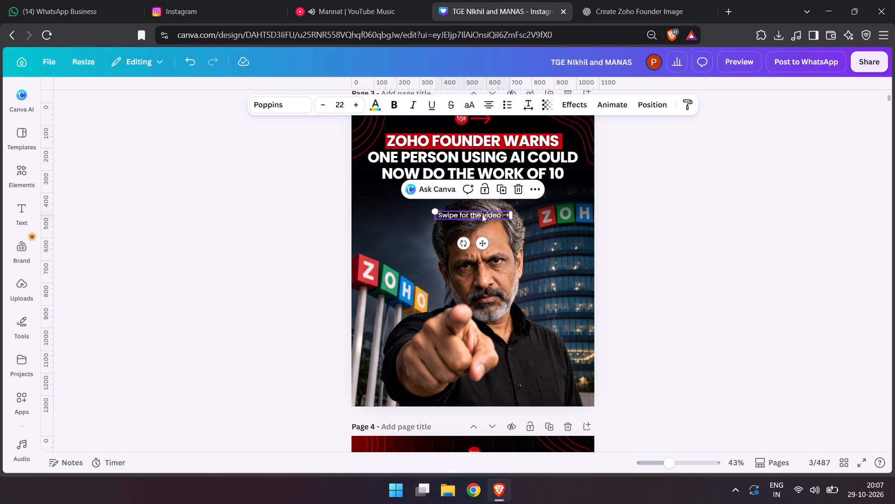
Shorten the pasted caption on page 3 to "Swipe" and try italic formatting on it.
click(505, 216)
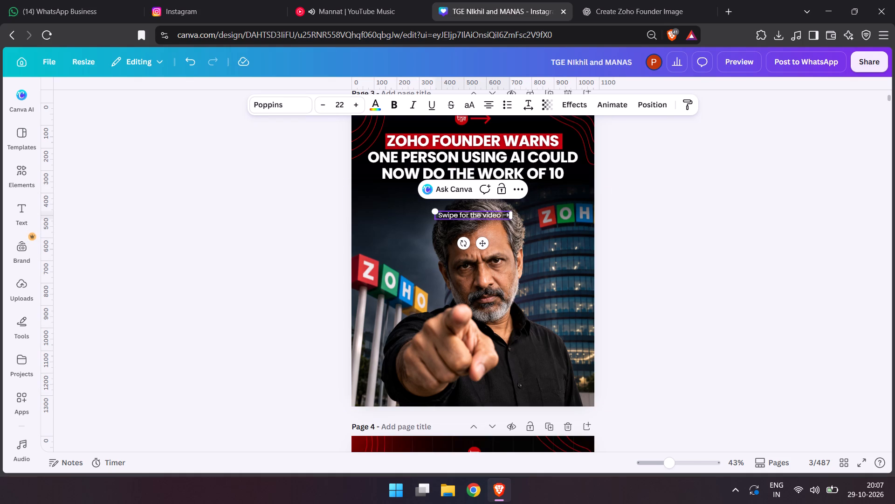
key(Right)
key(BackSpace)
key(BackSpace)
key(BackSpace)
key(BackSpace)
key(BackSpace)
key(BackSpace)
key(BackSpace)
key(BackSpace)
key(BackSpace)
key(BackSpace)
key(BackSpace)
key(BackSpace)
key(BackSpace)
key(BackSpace)
key(BackSpace)
key(BackSpace)
key(BackSpace)
key(BackSpace)
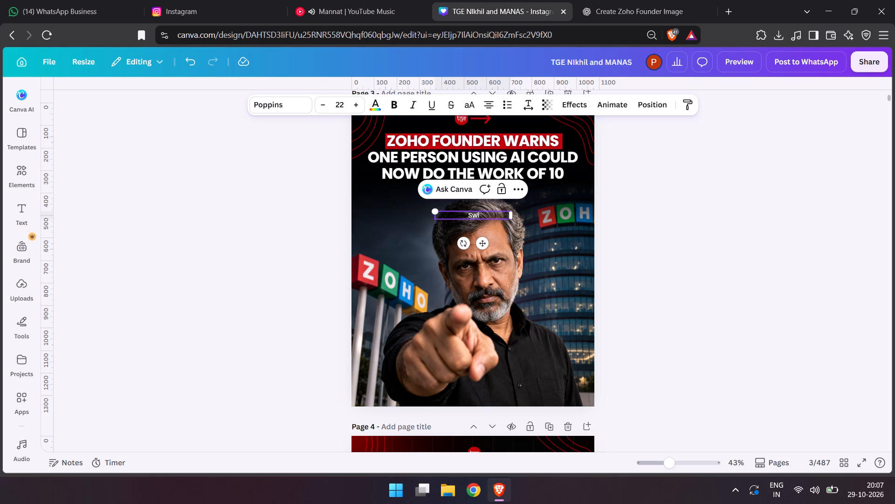
key(p)
text(pe)
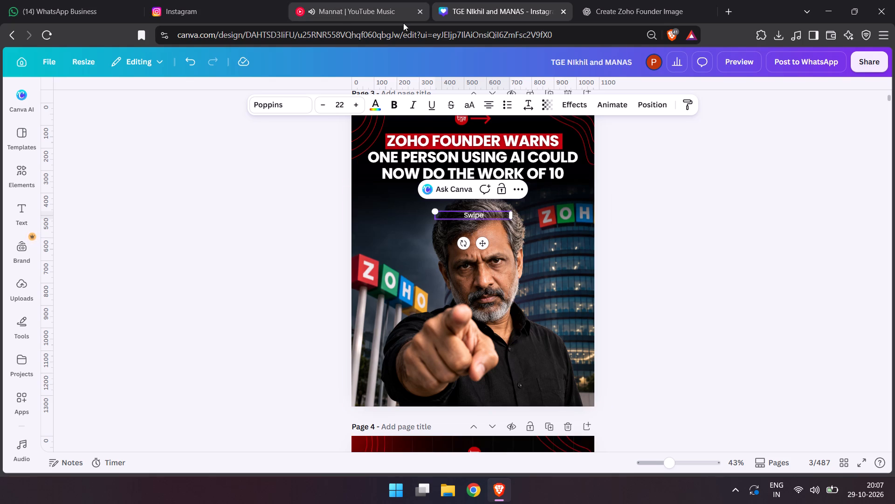
click(413, 105)
double_click(252, 255)
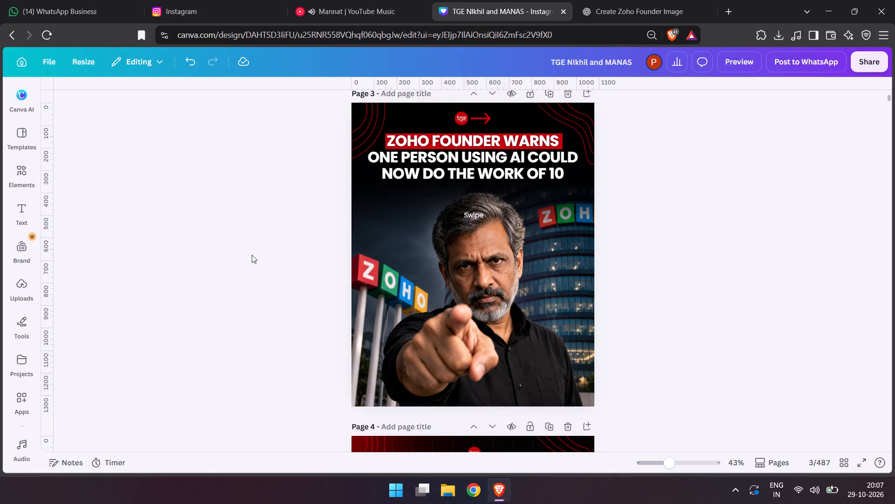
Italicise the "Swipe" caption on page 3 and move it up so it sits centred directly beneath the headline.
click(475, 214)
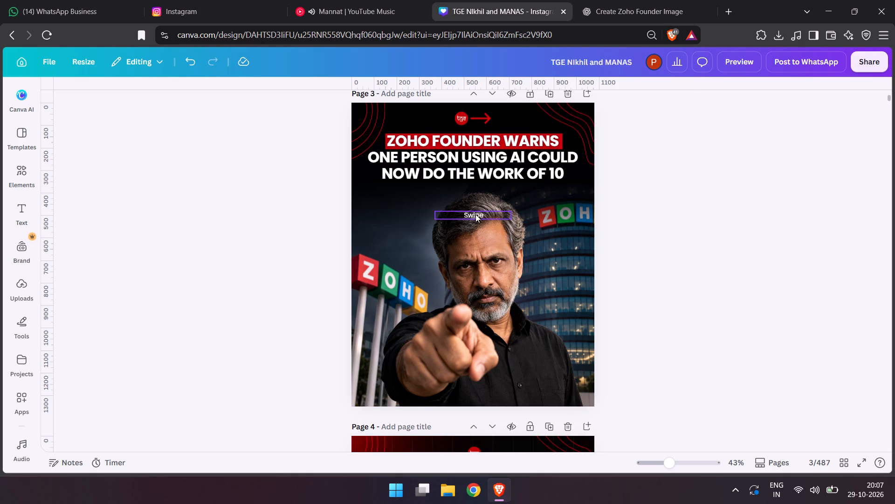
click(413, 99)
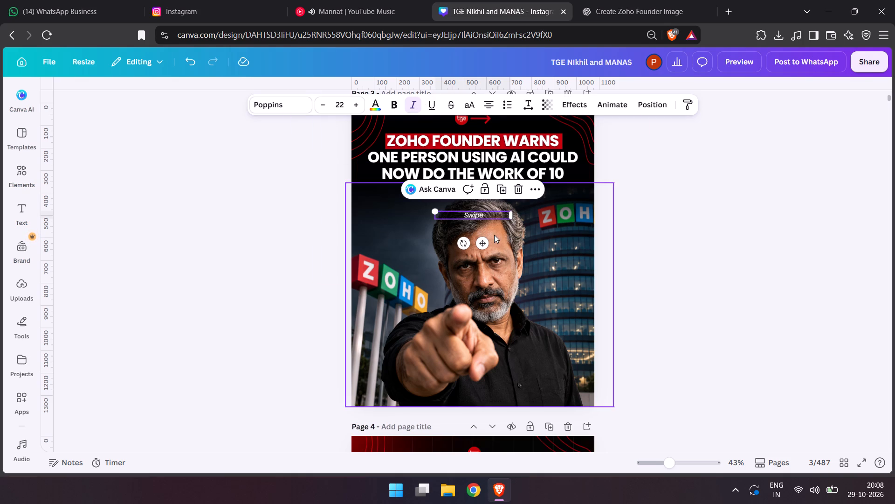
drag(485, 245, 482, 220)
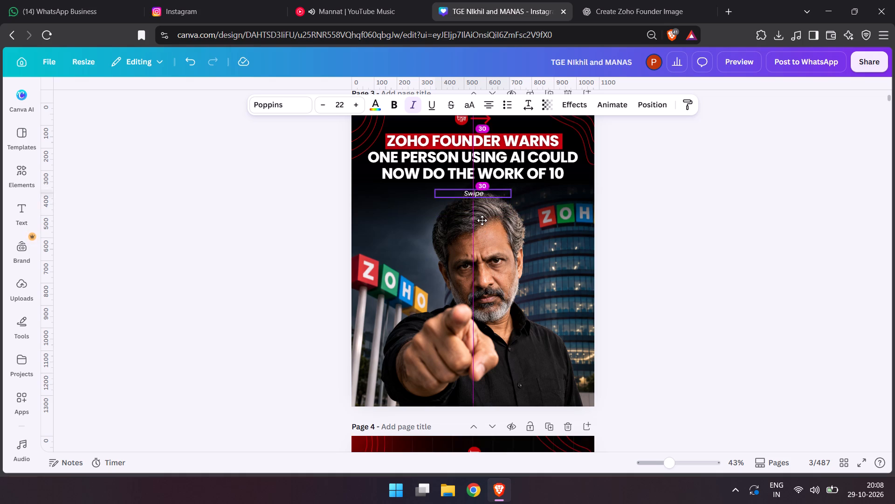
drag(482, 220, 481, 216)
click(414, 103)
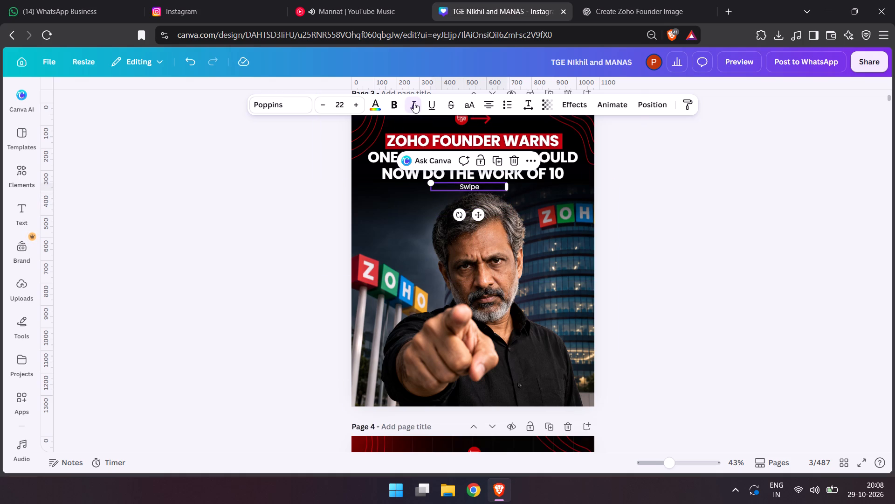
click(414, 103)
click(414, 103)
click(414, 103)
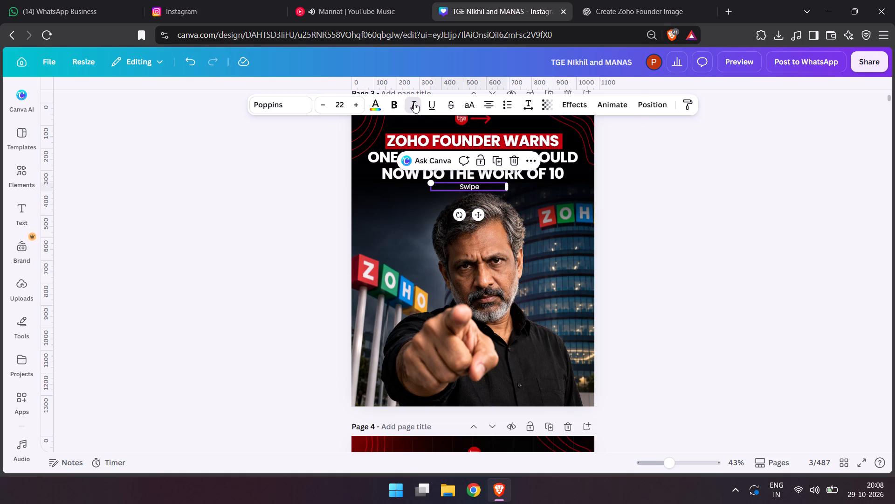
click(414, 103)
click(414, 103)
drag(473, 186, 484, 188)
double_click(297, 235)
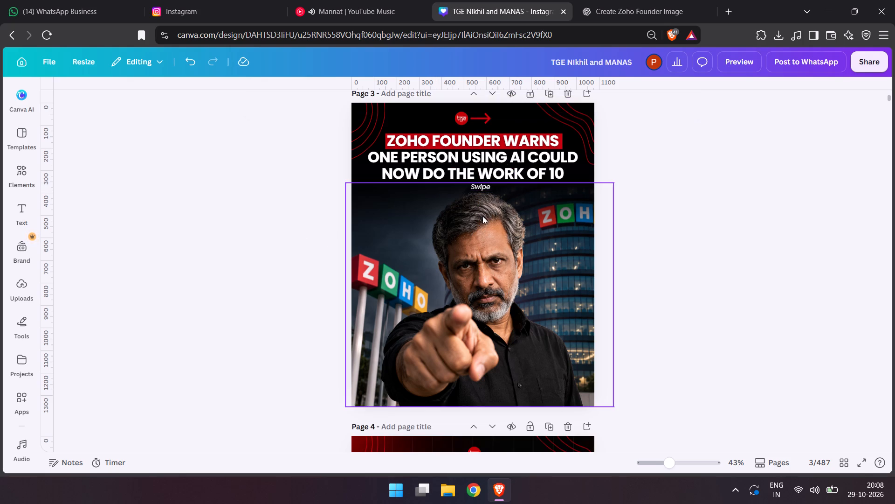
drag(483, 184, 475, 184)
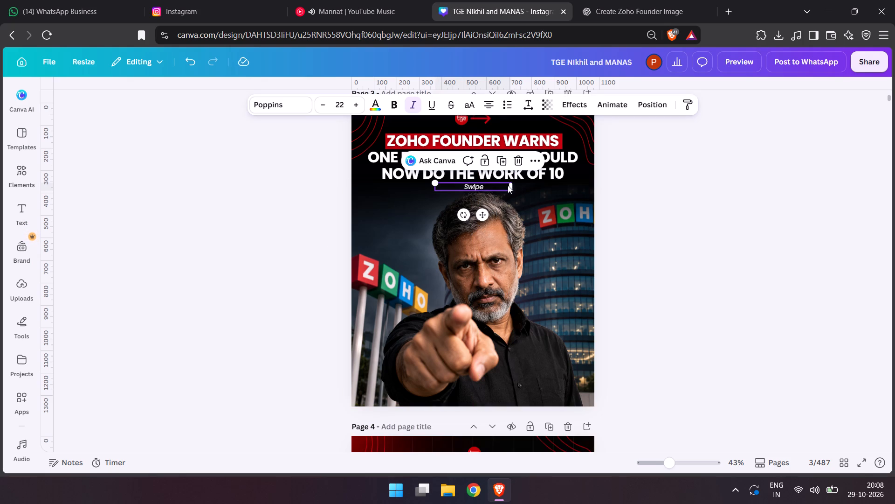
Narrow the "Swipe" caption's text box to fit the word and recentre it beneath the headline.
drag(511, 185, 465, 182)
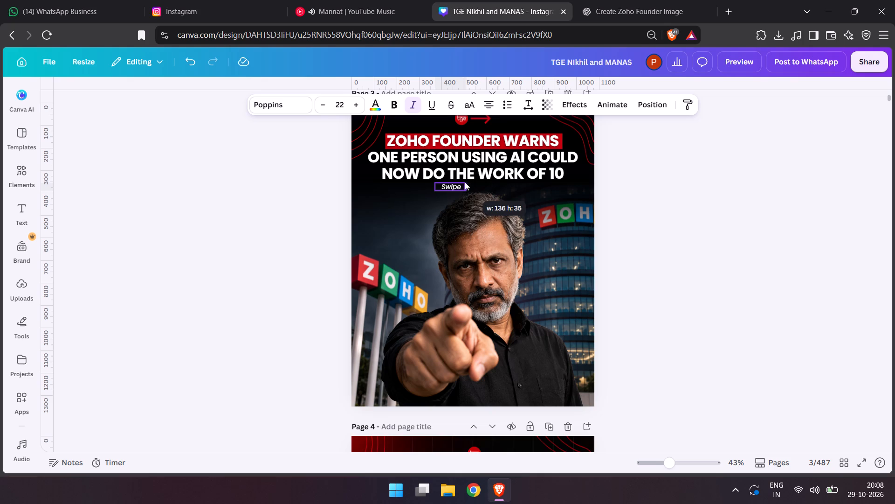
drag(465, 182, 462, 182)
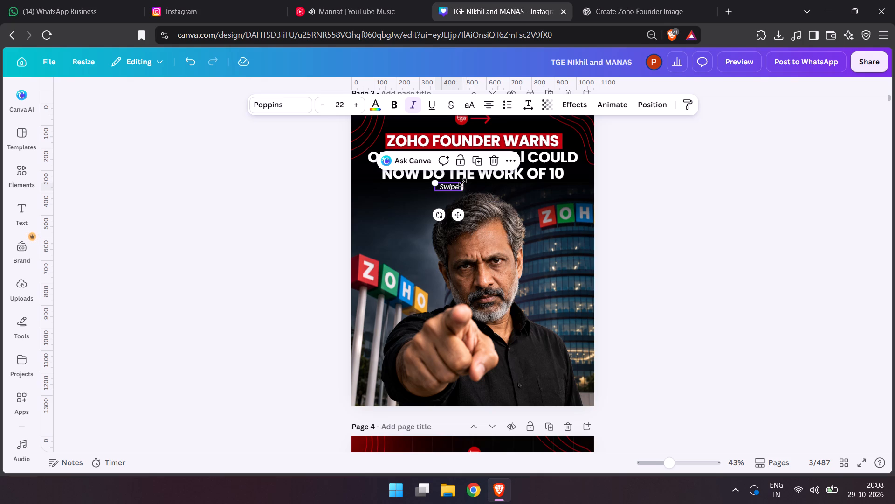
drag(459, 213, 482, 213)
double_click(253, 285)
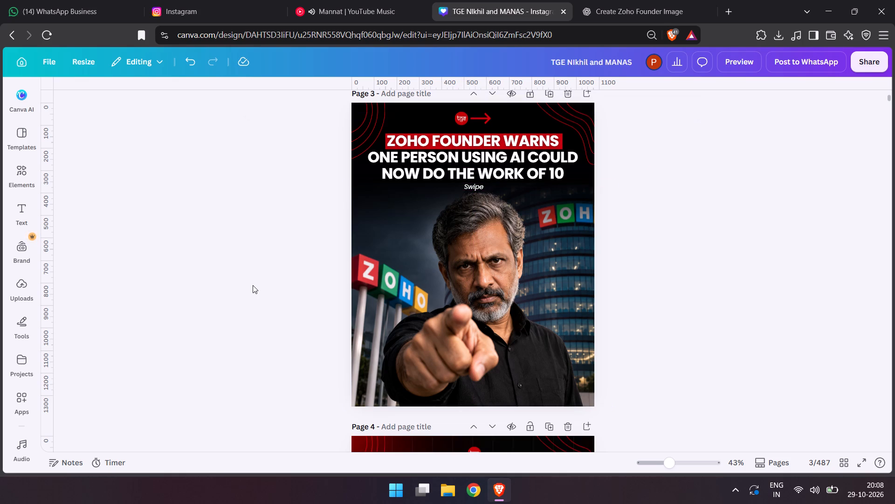
Delete the "Swipe" caption from page 3.
click(477, 186)
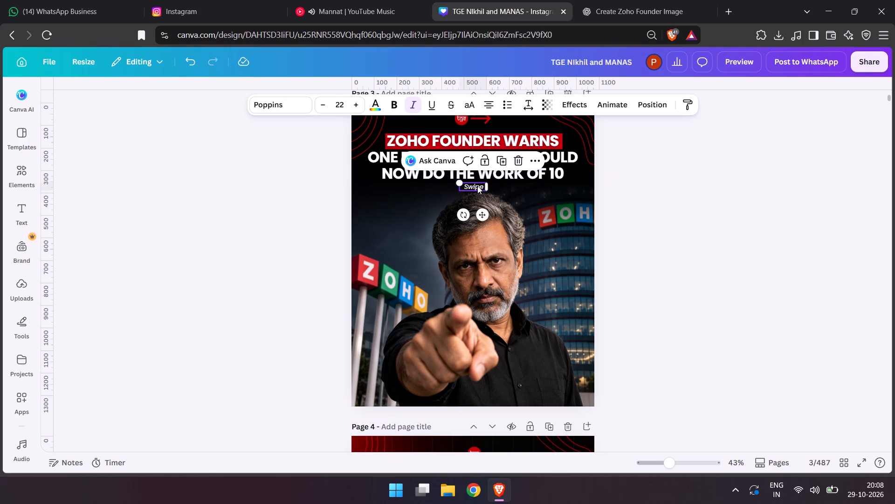
key(Delete)
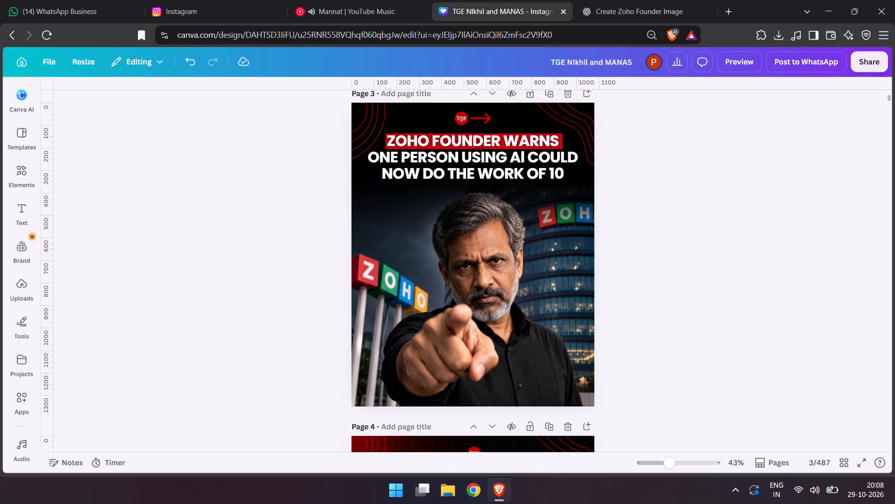
Review the Zoho founder cover on page 3 and the tweet page 4 alongside the neighbouring post pages.
scroll(477, 186, down, 3)
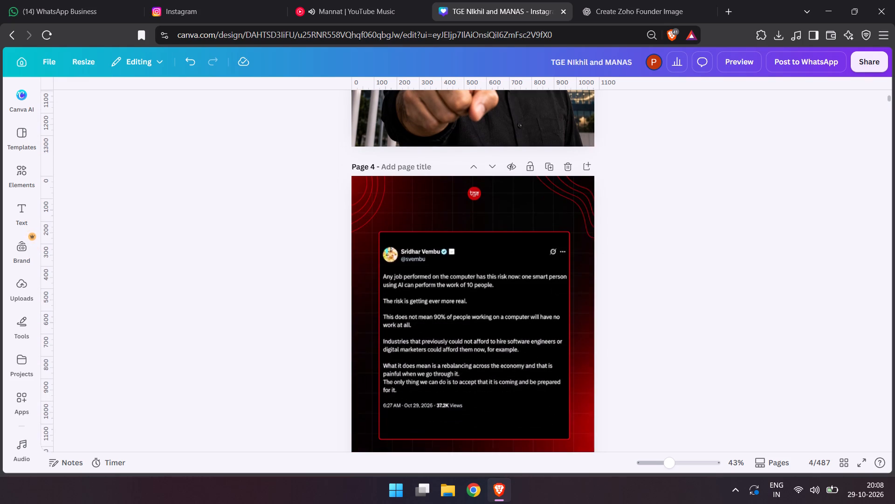
scroll(477, 186, right, 1)
scroll(477, 186, up, 3)
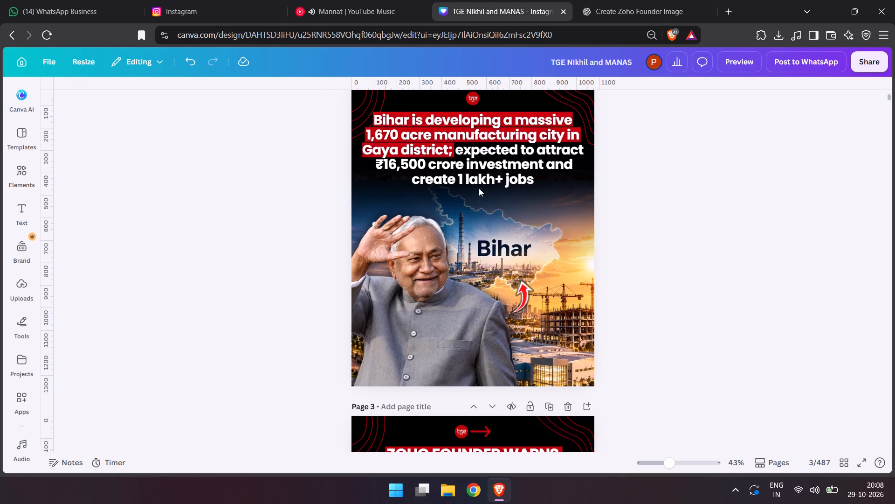
scroll(479, 188, up, 1)
scroll(259, 285, down, 4)
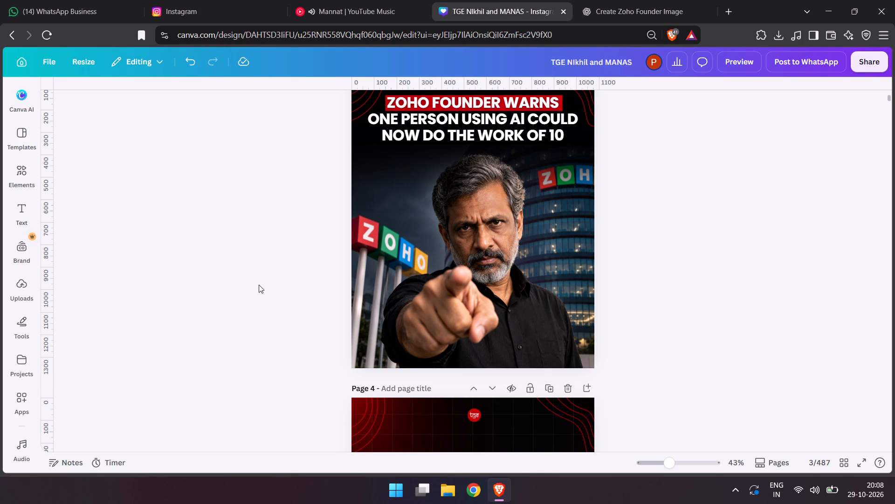
scroll(259, 285, down, 1)
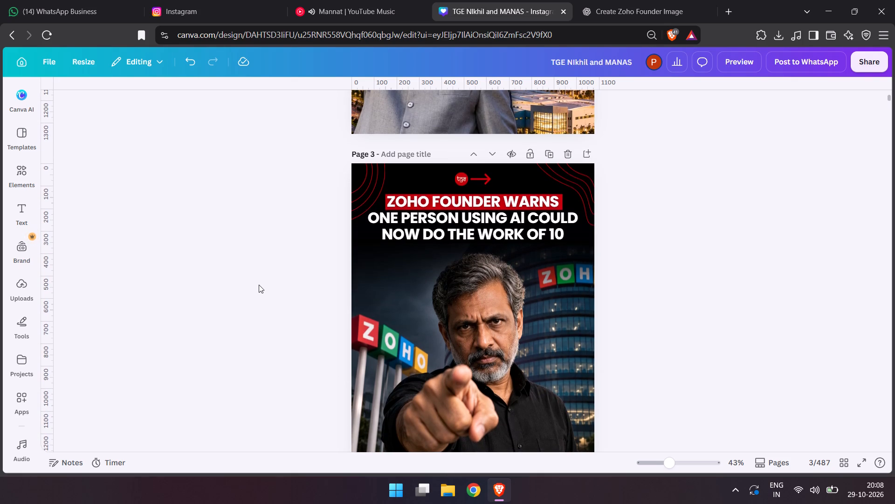
scroll(259, 285, down, 5)
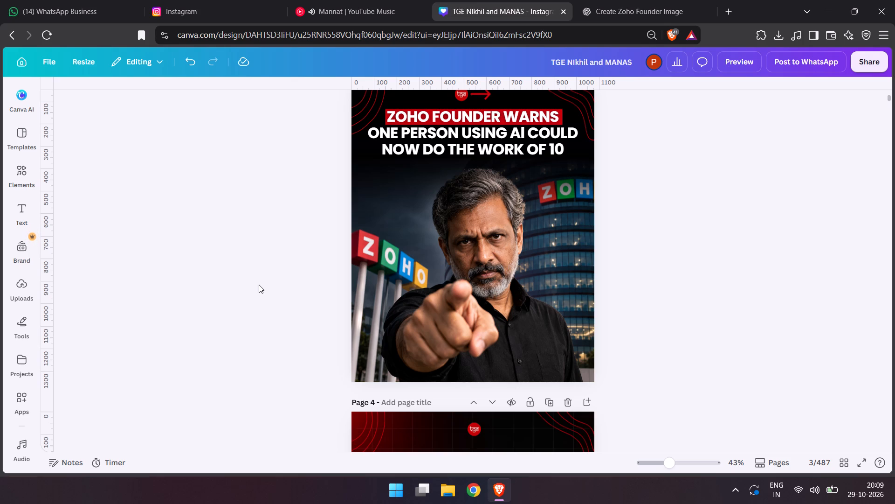
scroll(259, 285, down, 3)
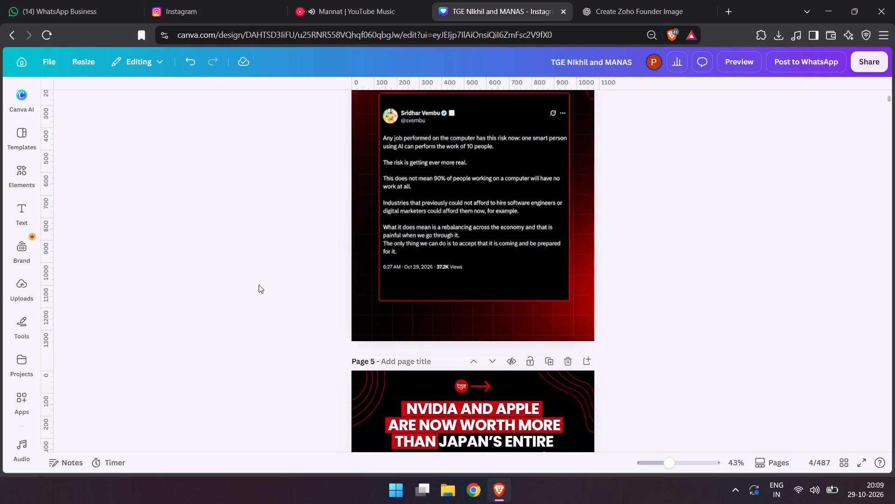
scroll(259, 285, up, 2)
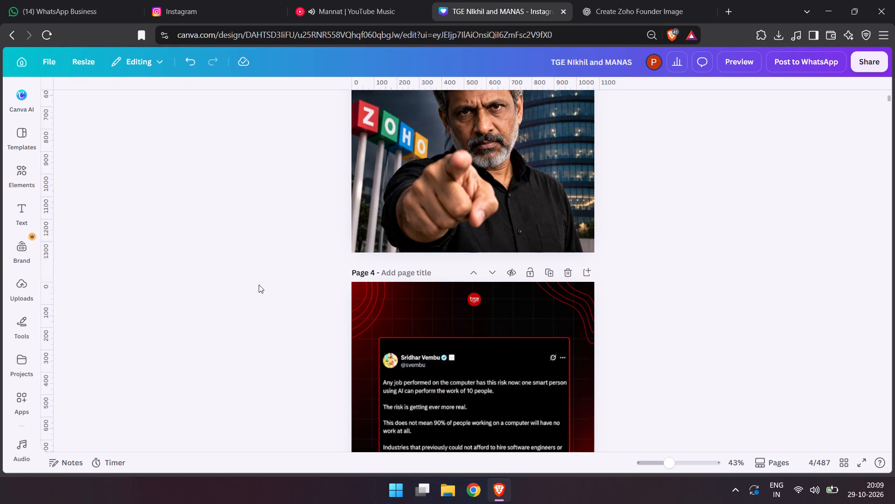
scroll(259, 285, up, 2)
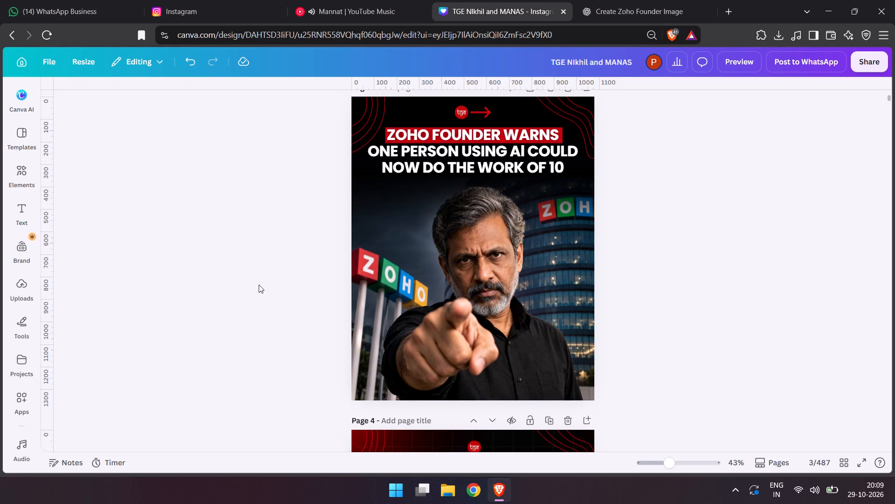
Open the sharing options for the design containing the Zoho founder pages.
scroll(259, 285, down, 4)
scroll(264, 303, up, 2)
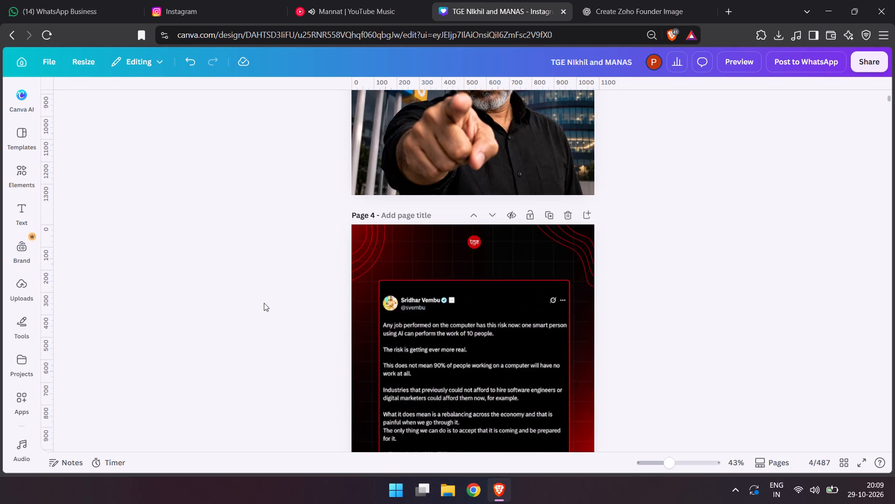
scroll(264, 303, up, 2)
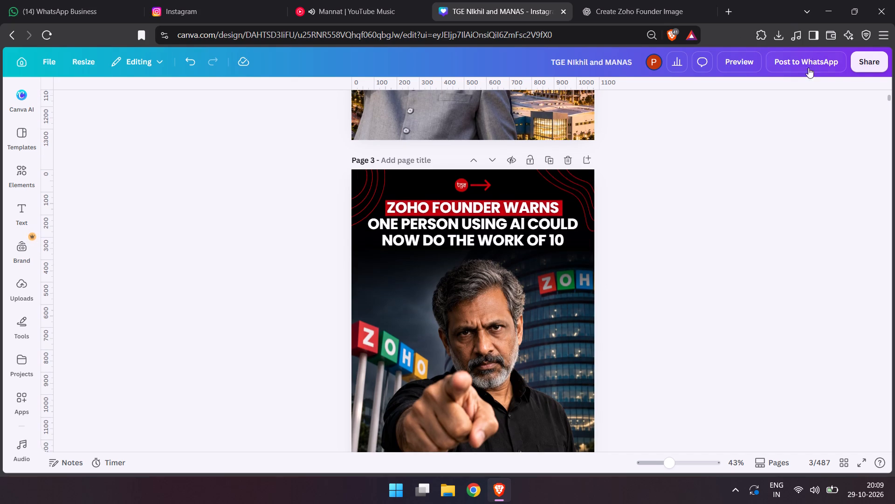
click(860, 62)
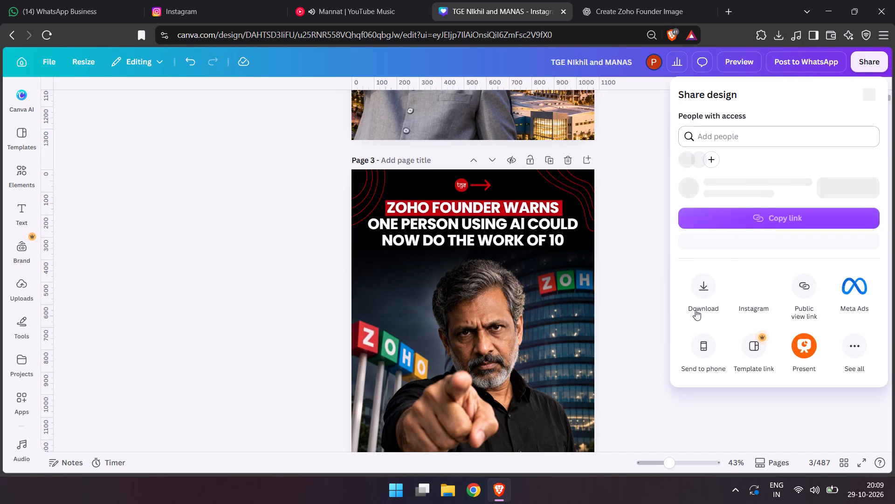
Switch to Instagram and check the startupindiastories reference post, going back from the tweet slide to its cover slide.
click(184, 0)
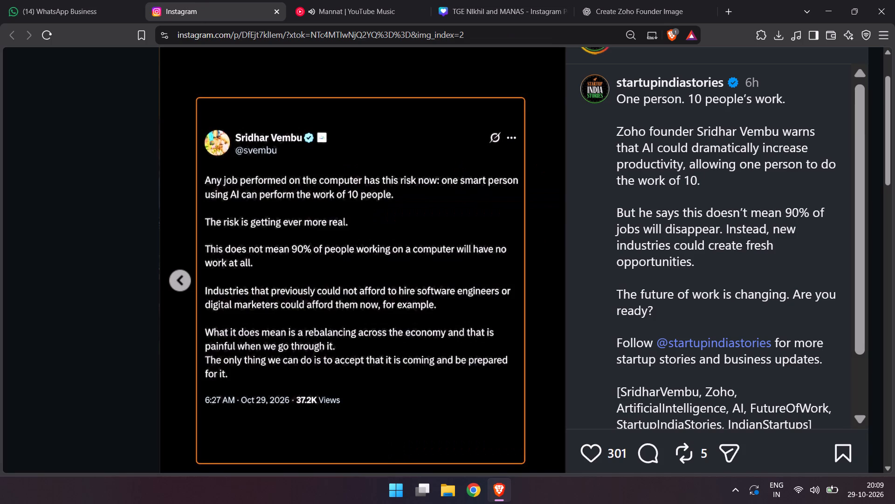
scroll(333, 218, down, 2)
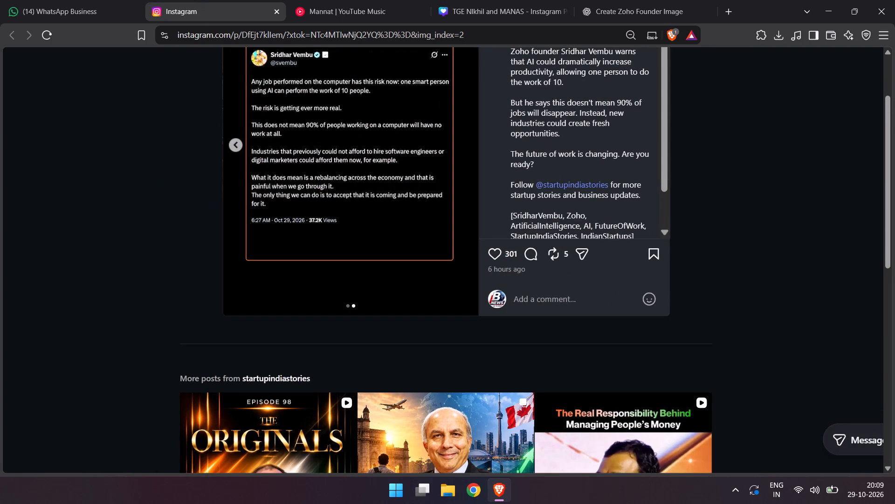
click(235, 147)
scroll(235, 147, up, 2)
scroll(327, 172, up, 1)
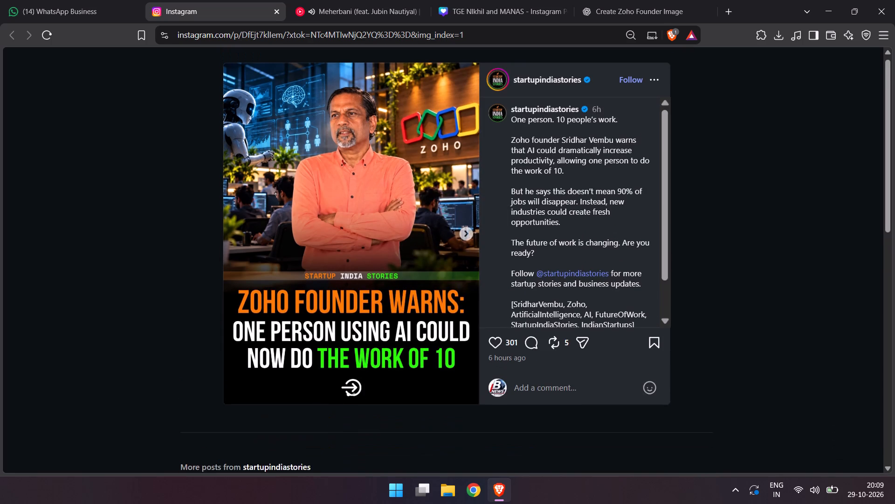
scroll(327, 172, up, 1)
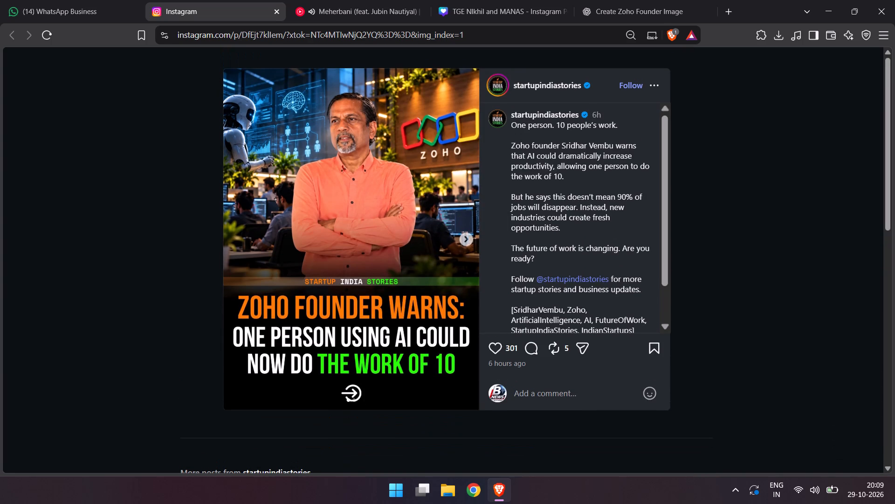
Return to the Canva design and set its download to PNG at size 3.125 (3,375 × 4,219 px).
click(489, 0)
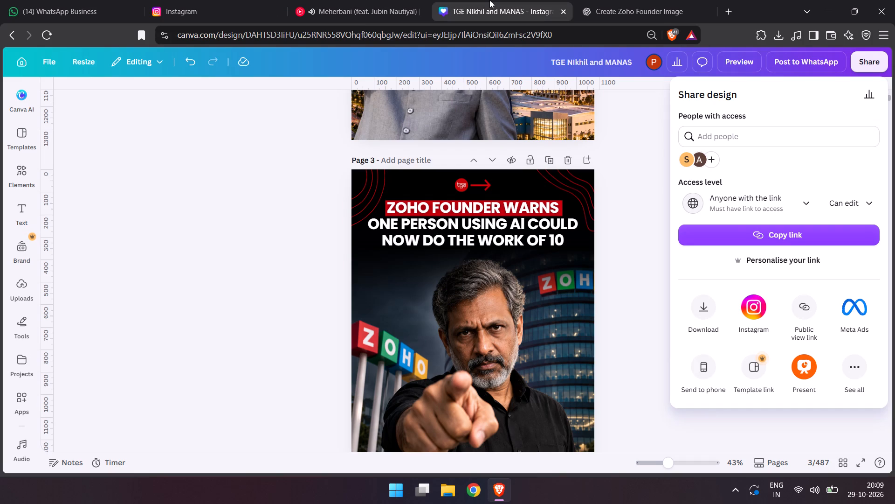
click(706, 329)
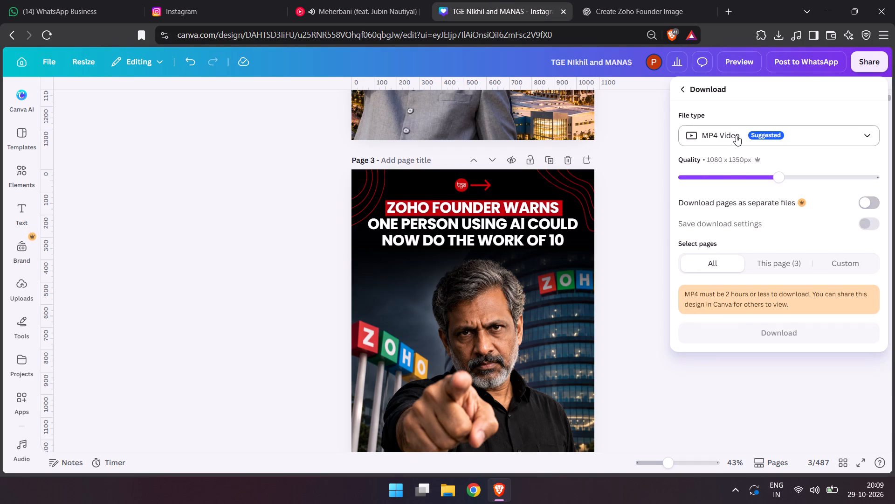
click(736, 135)
click(720, 140)
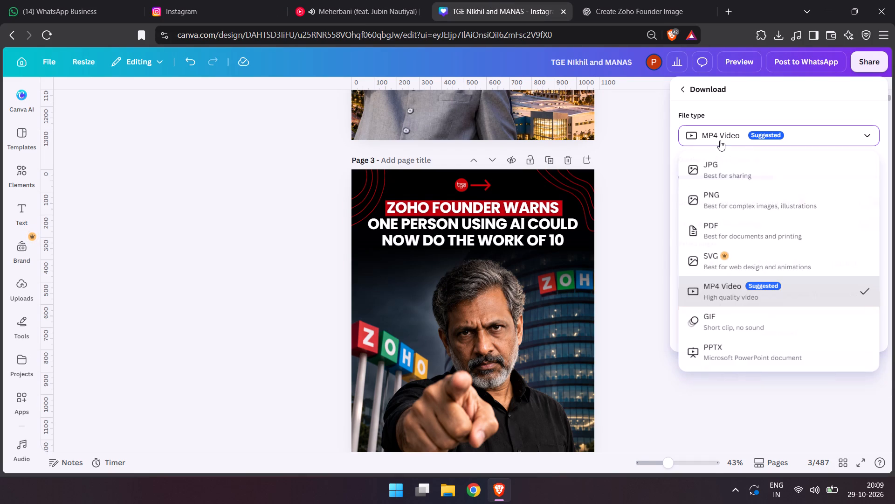
click(723, 204)
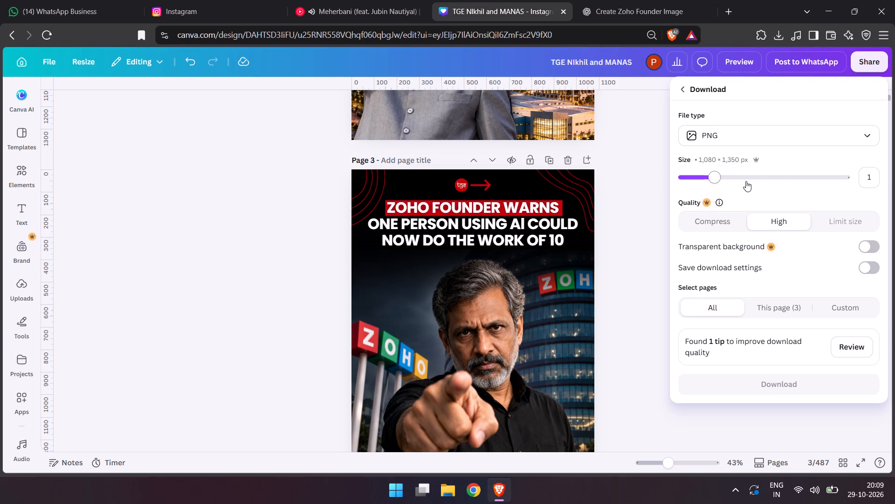
drag(746, 179, 894, 174)
Switch the download to a custom page selection and clear the prefilled page range.
click(843, 308)
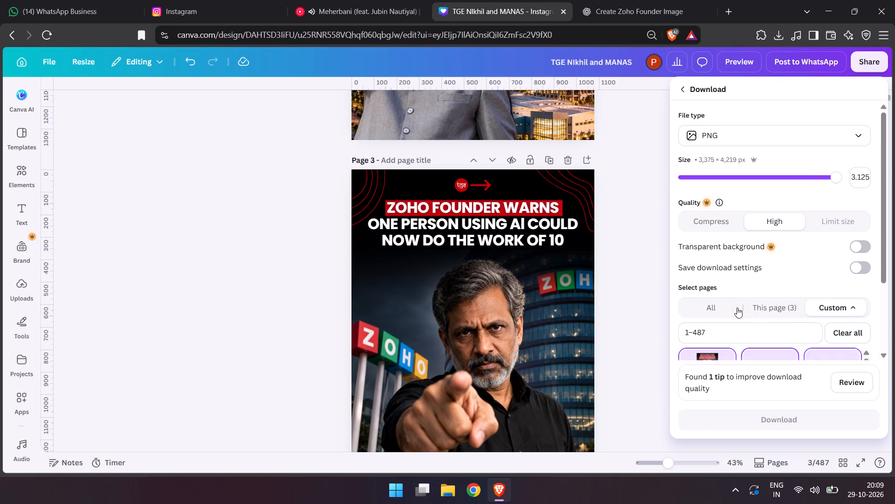
click(722, 335)
key(BackSpace)
key(BackSpace)
key(BackSpace)
key(BackSpace)
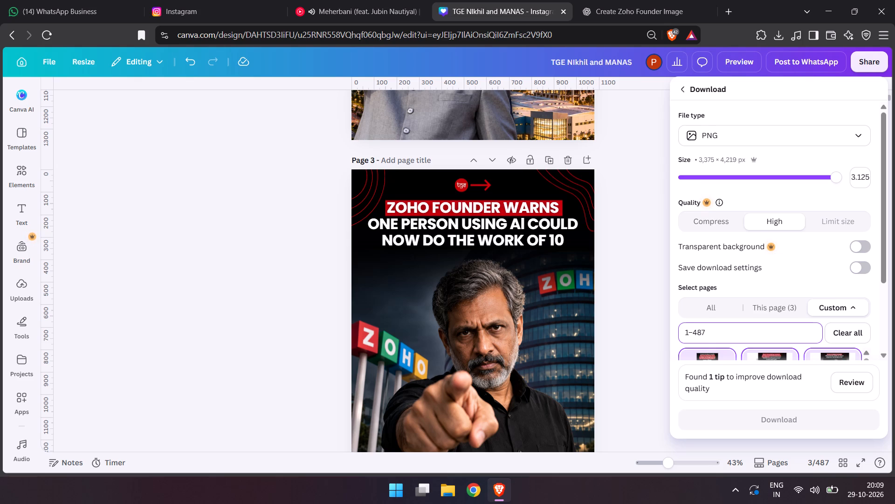
Restrict the high-quality PNG export to pages 3-4 and download them.
key(BackSpace)
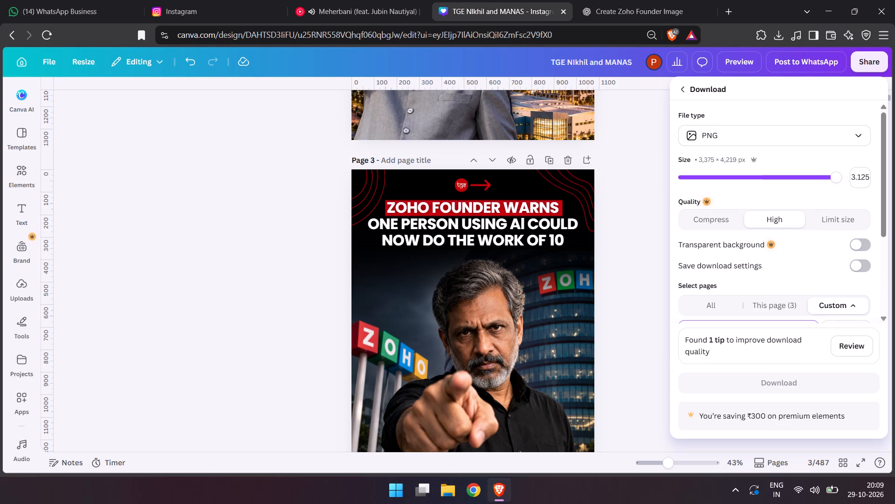
scroll(789, 277, down, 1)
text(3-4)
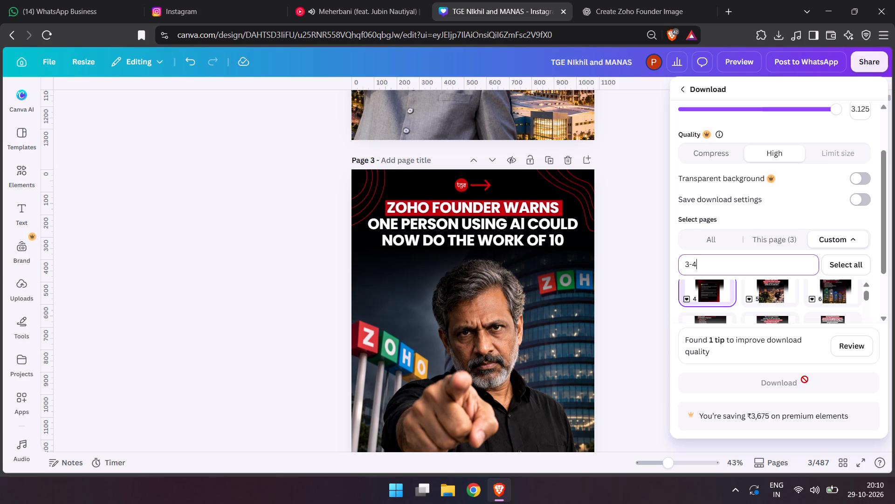
click(824, 247)
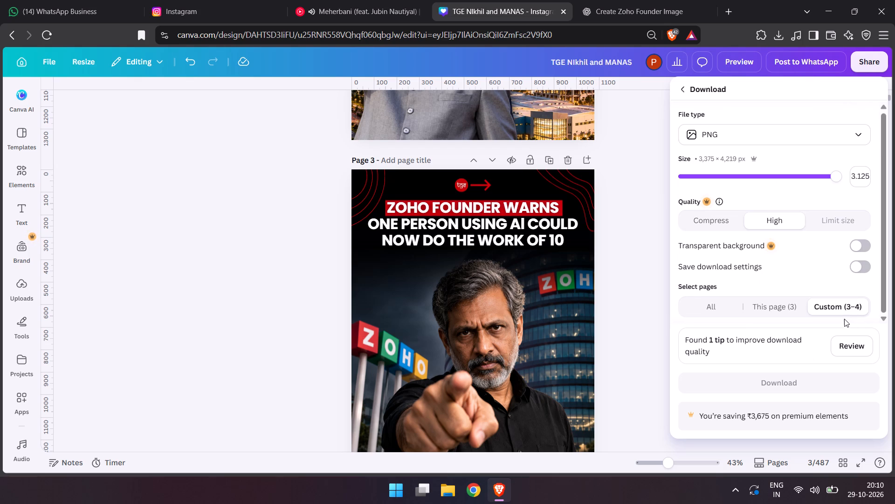
double_click(771, 383)
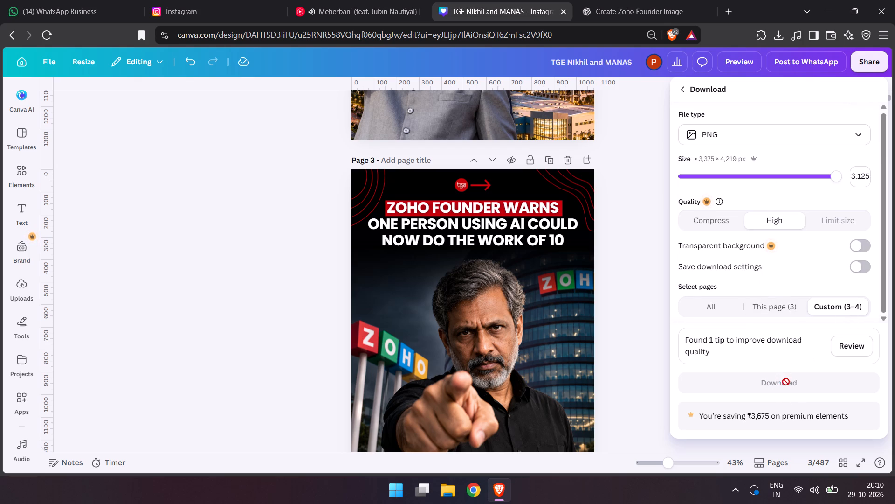
double_click(786, 382)
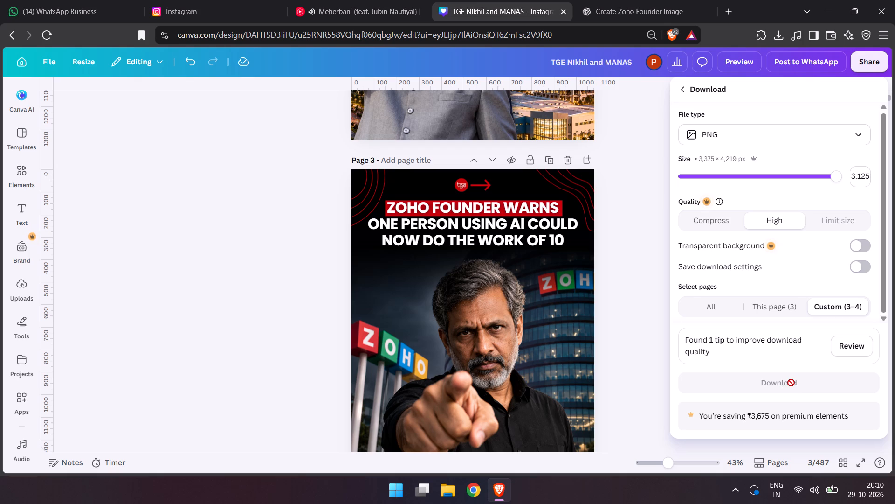
double_click(791, 383)
triple_click(768, 389)
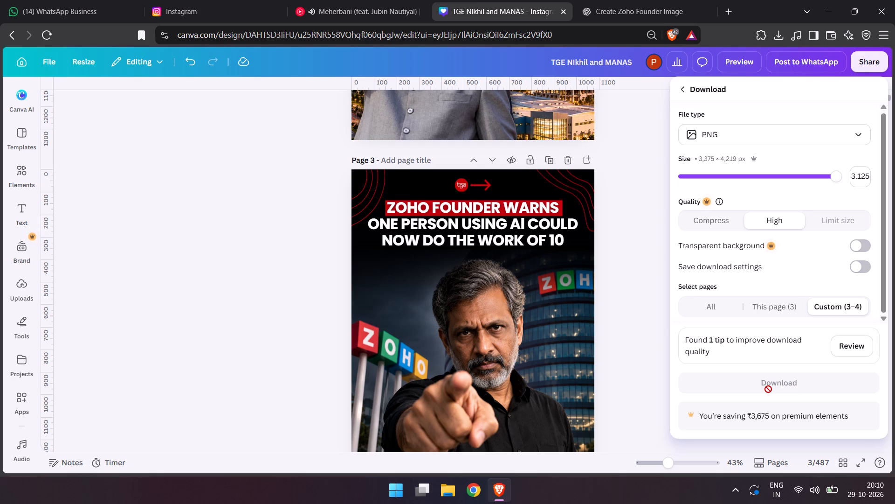
double_click(768, 389)
double_click(768, 389)
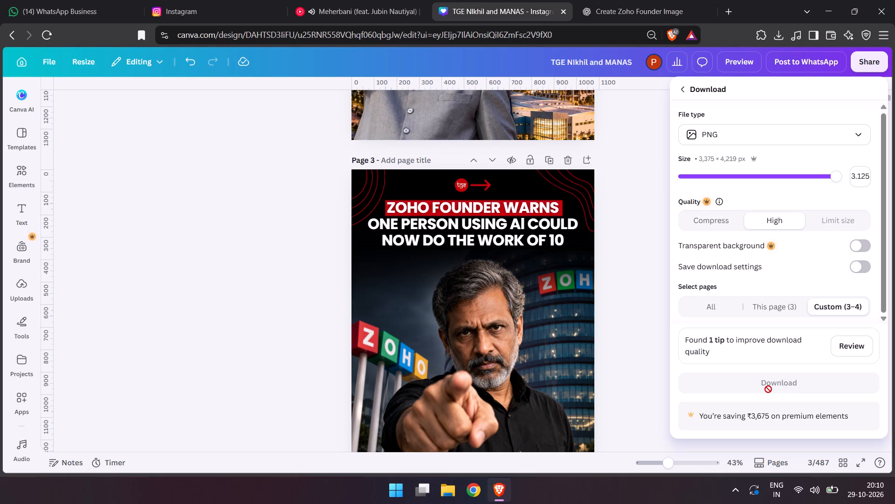
double_click(768, 389)
double_click(768, 389)
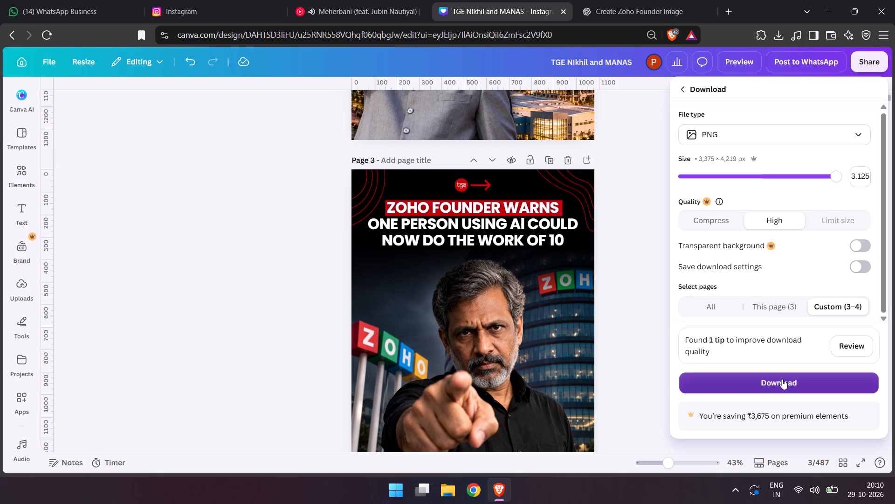
click(782, 379)
click(782, 379)
click(785, 390)
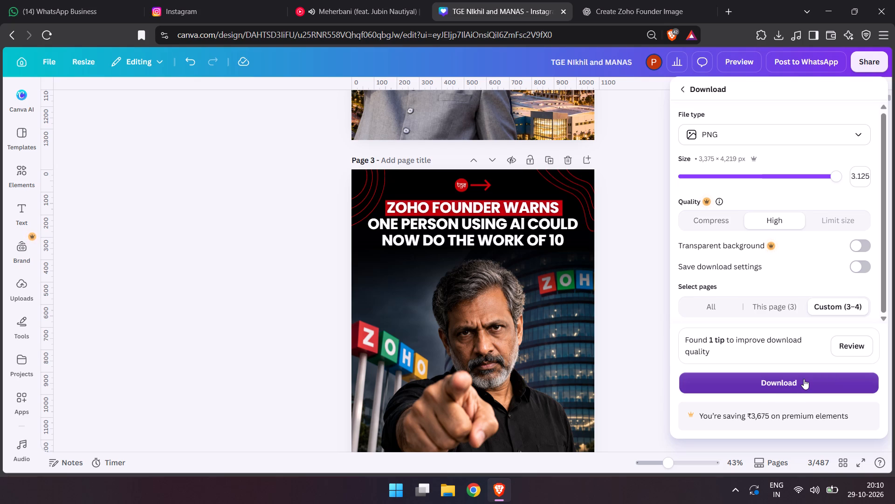
click(804, 379)
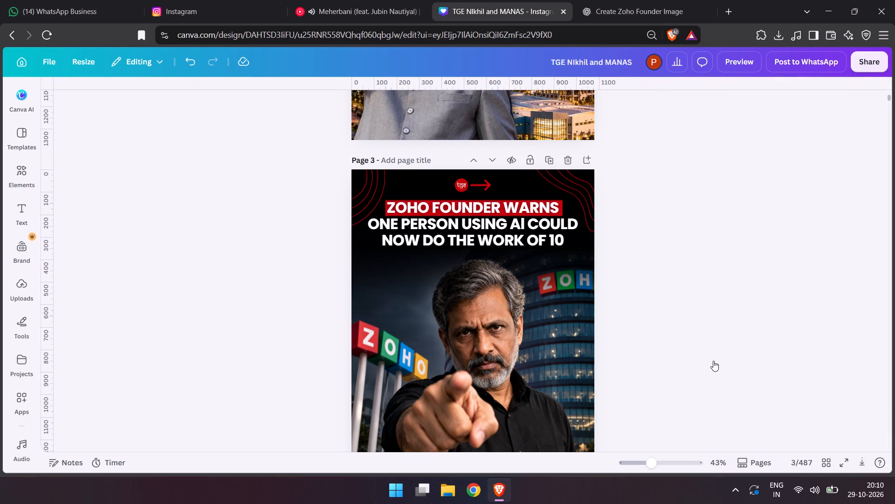
click(863, 458)
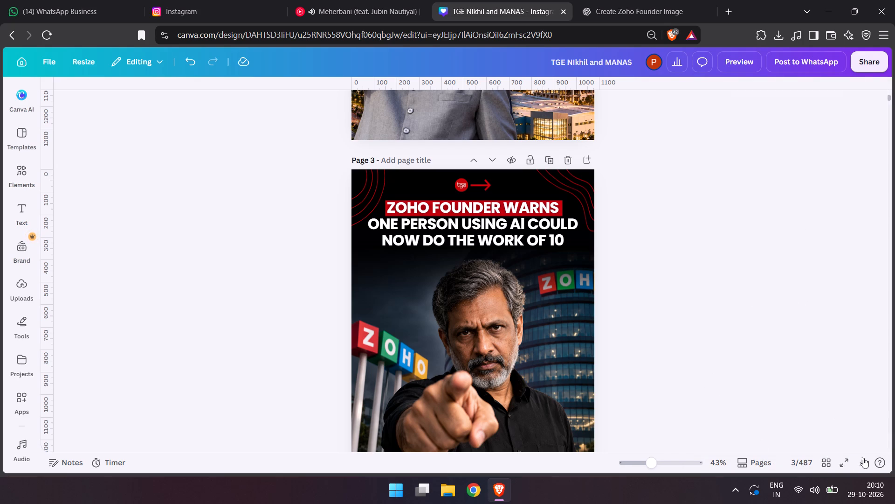
Save the exported pages as a compressed folder named "oo" in Documents.
click(859, 457)
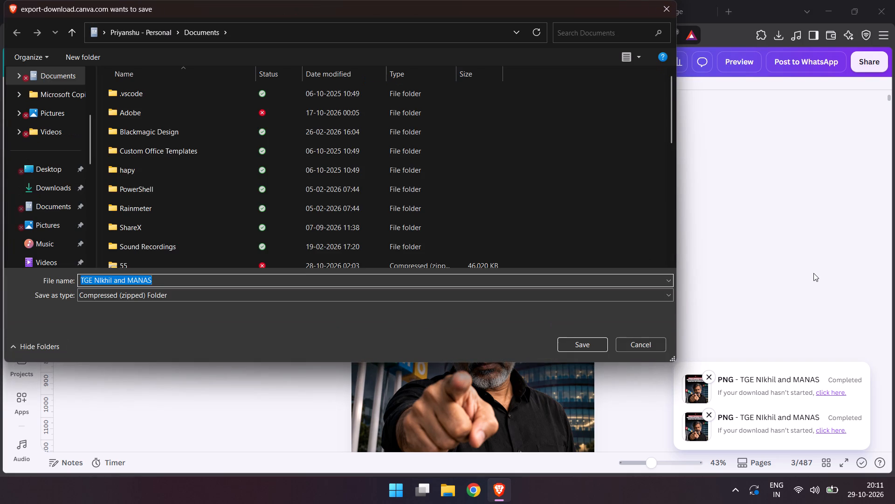
key(BackSpace)
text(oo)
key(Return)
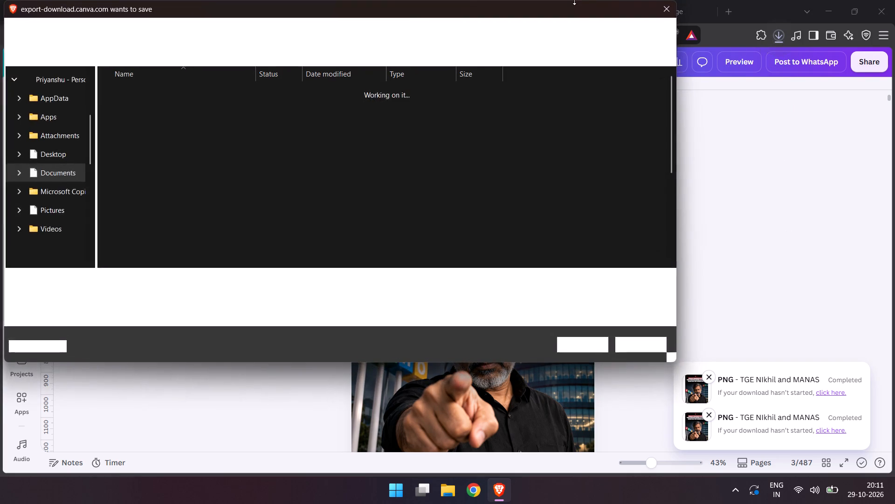
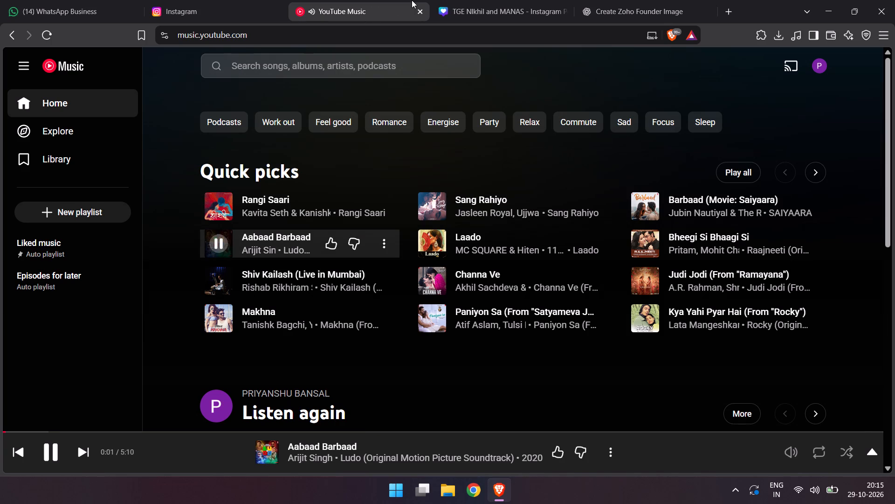
key(space)
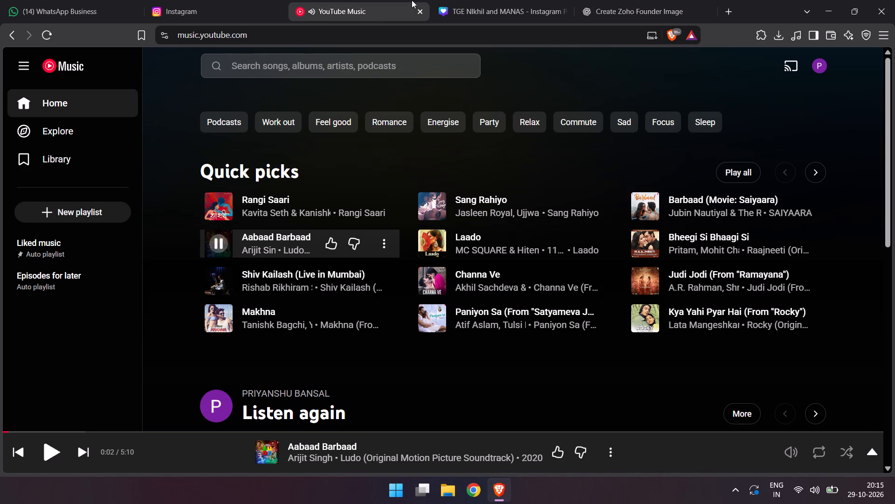